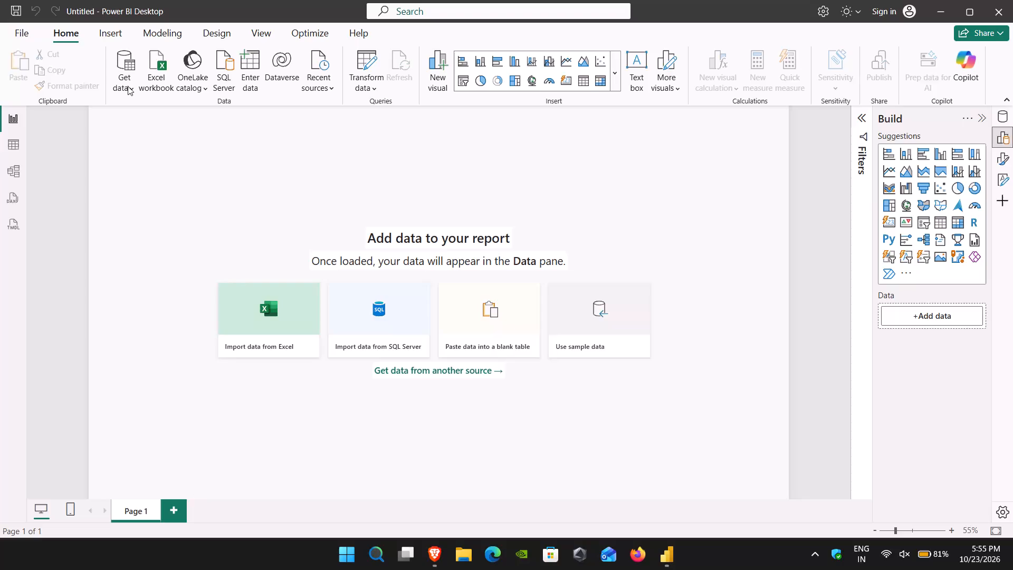
Close both open untitled Power BI Desktop windows.
right_click(128, 86)
right_click(128, 86)
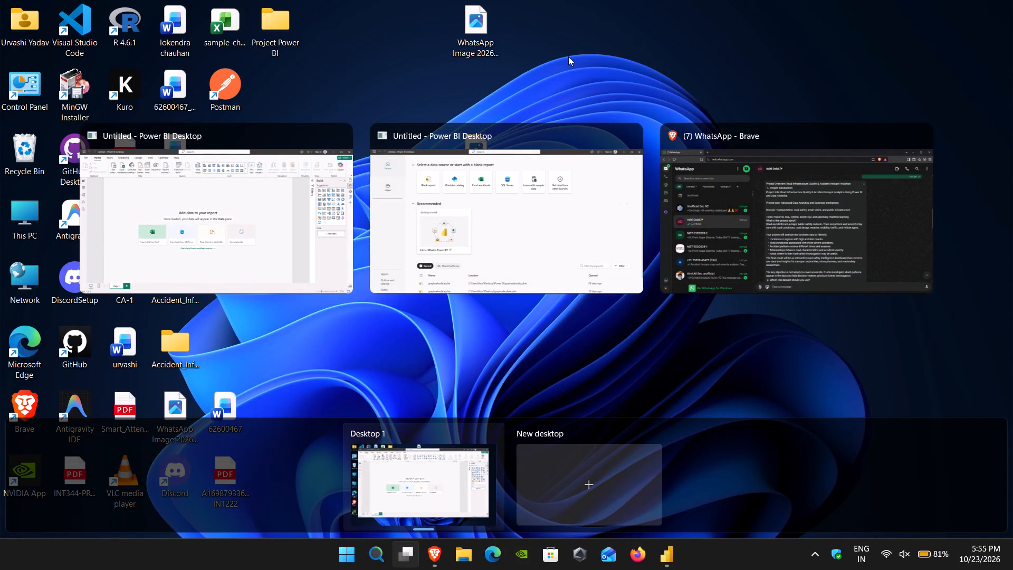
click(632, 140)
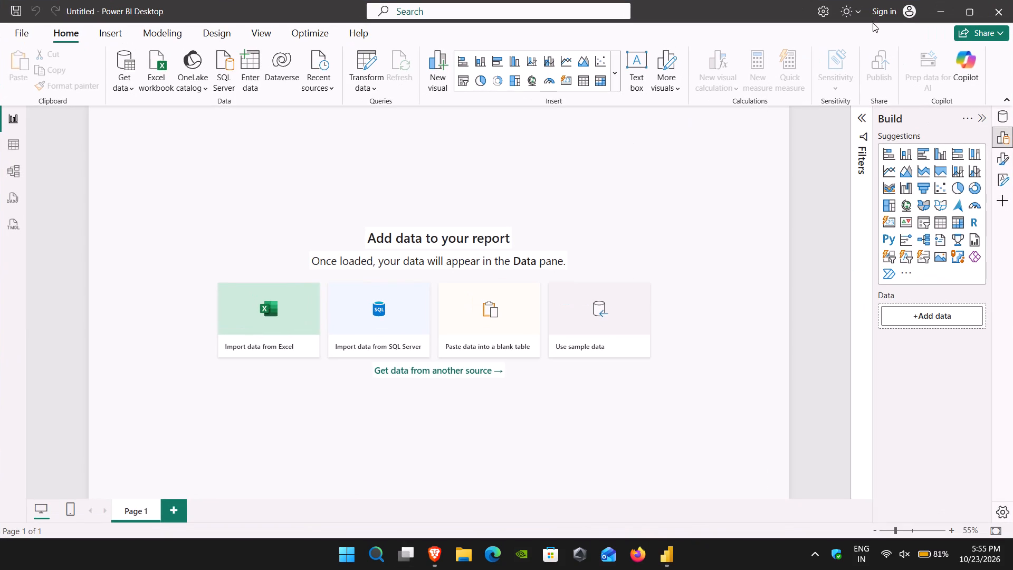
drag(1006, 0, 1002, 6)
click(1002, 6)
double_click(1002, 6)
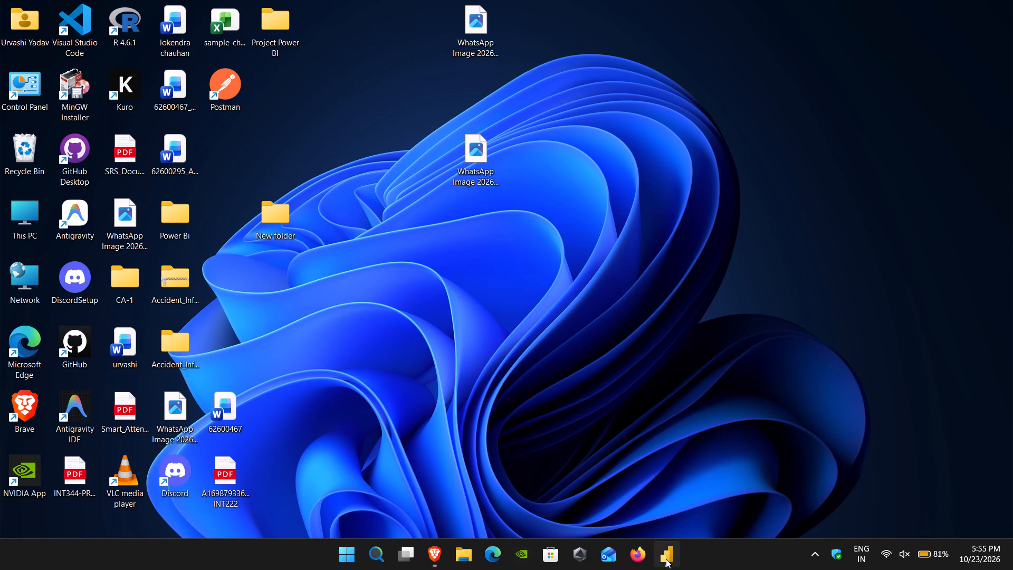
scroll(719, 486, up, 20)
scroll(719, 486, up, 2)
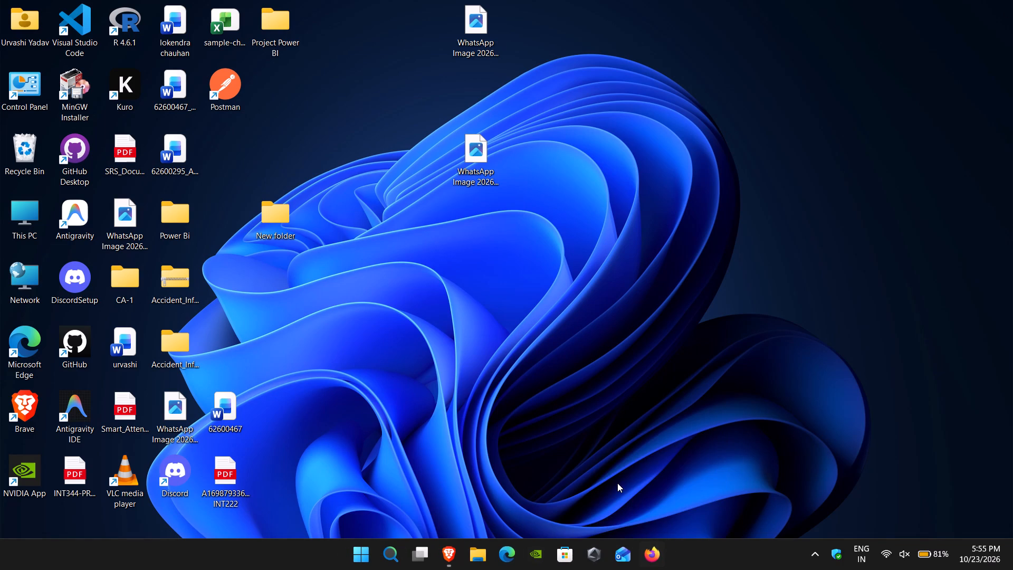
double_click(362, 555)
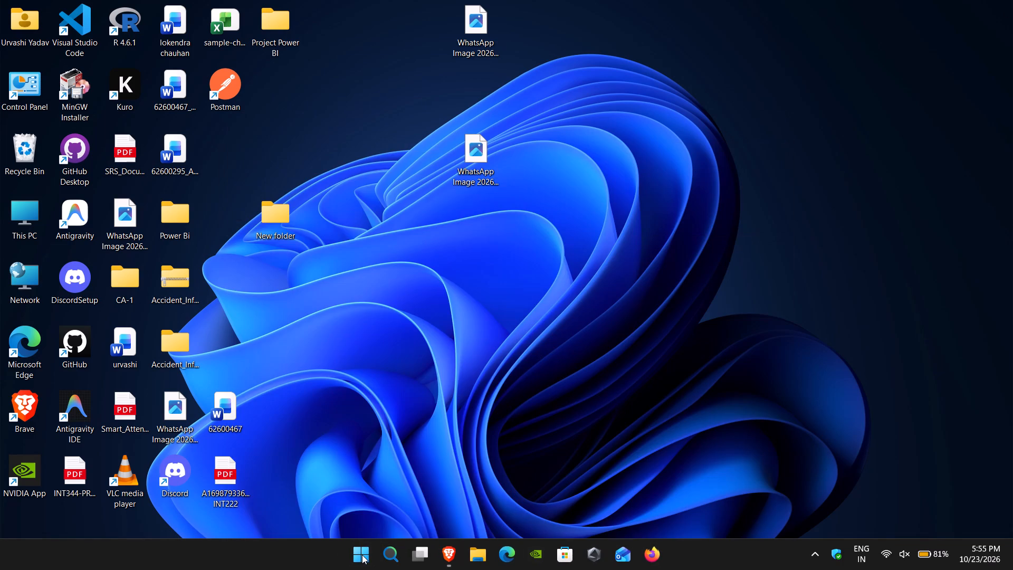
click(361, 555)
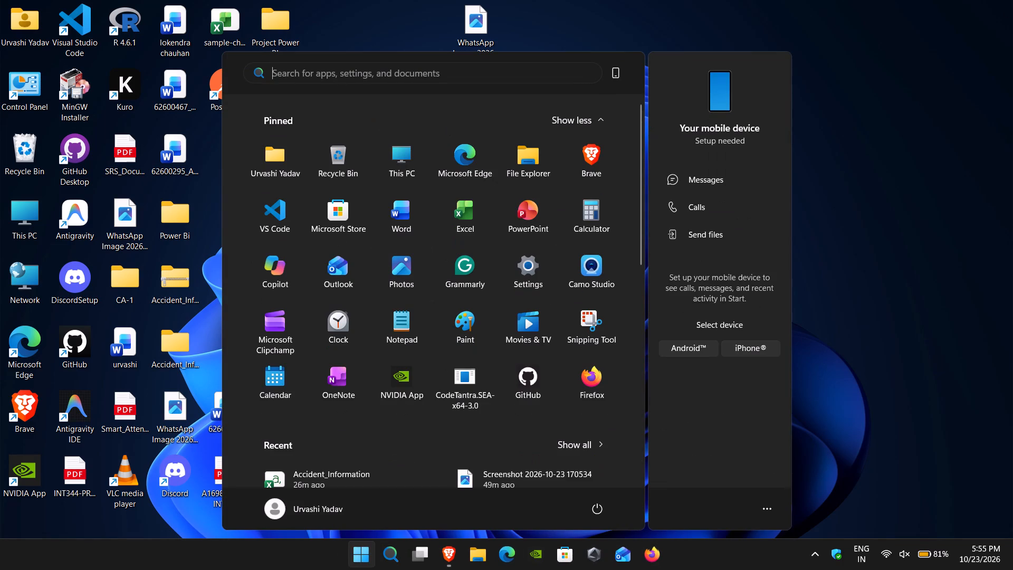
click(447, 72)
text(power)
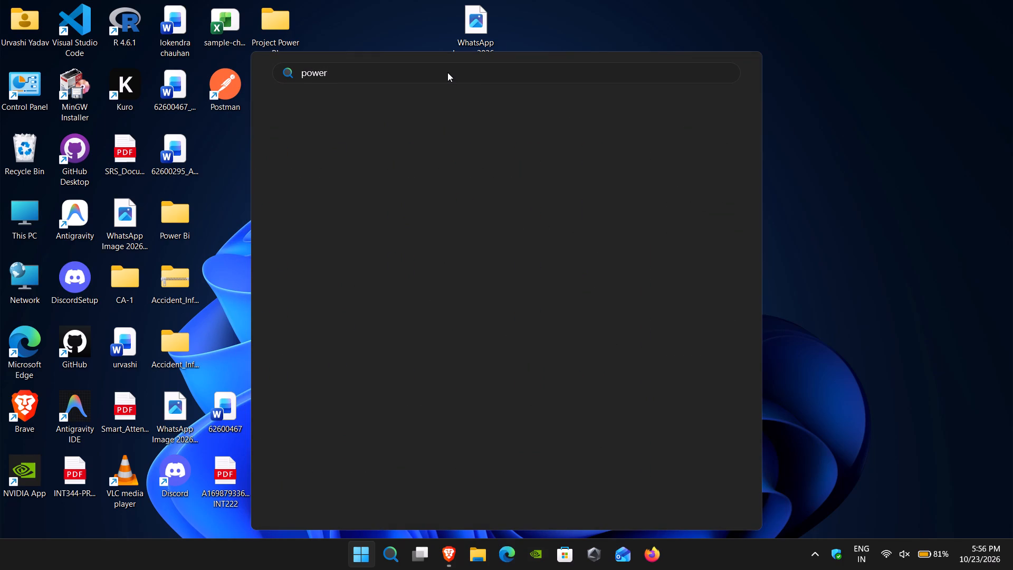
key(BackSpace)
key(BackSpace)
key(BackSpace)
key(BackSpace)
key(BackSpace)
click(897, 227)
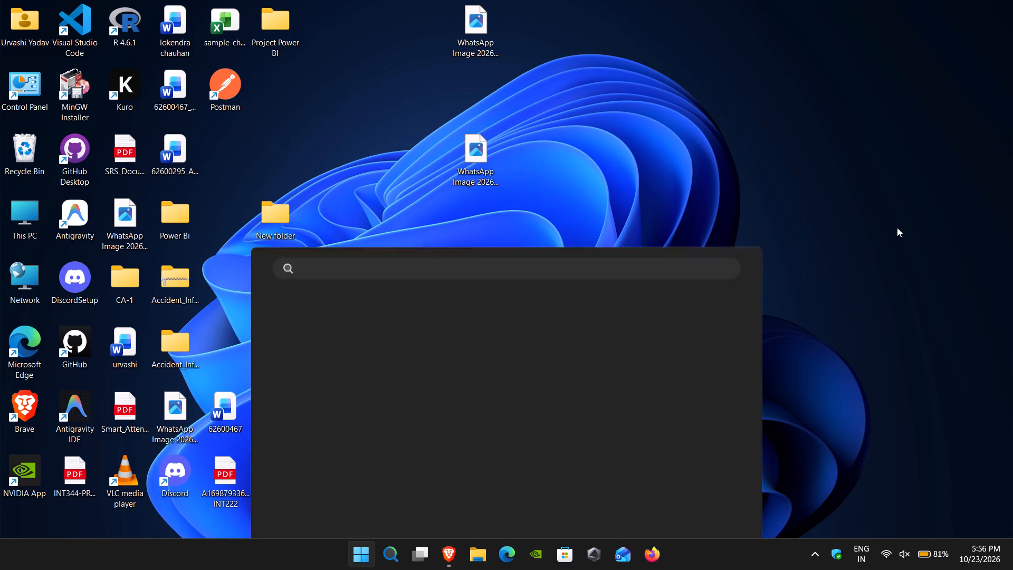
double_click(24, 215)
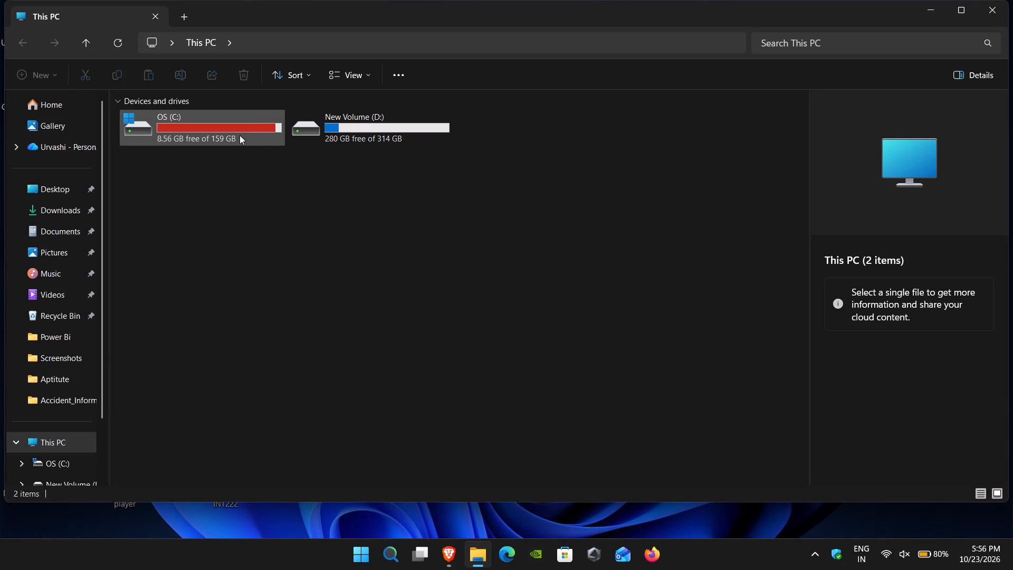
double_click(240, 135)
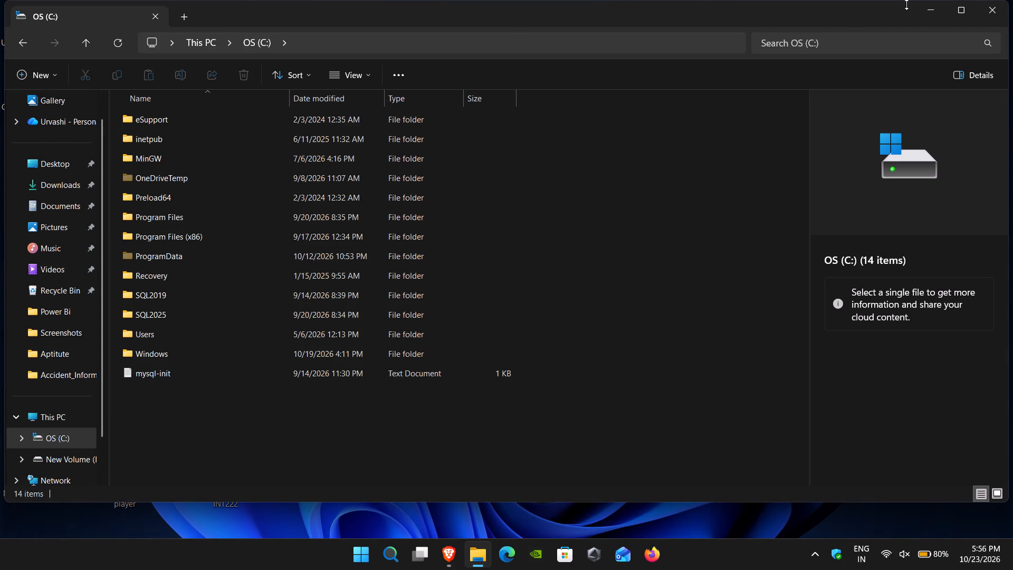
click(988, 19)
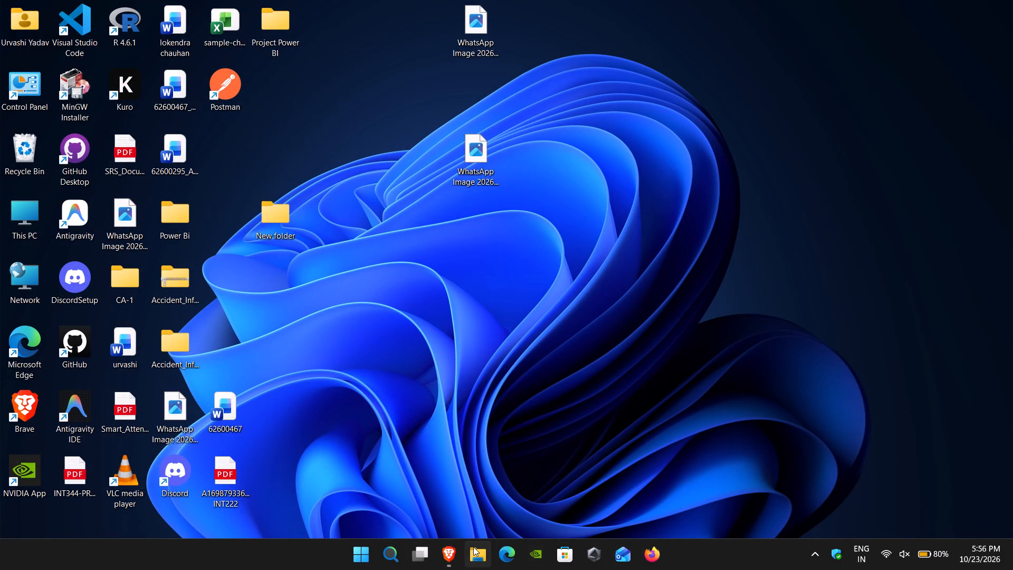
Search for "power" to launch Power BI Desktop and start a blank report.
double_click(369, 559)
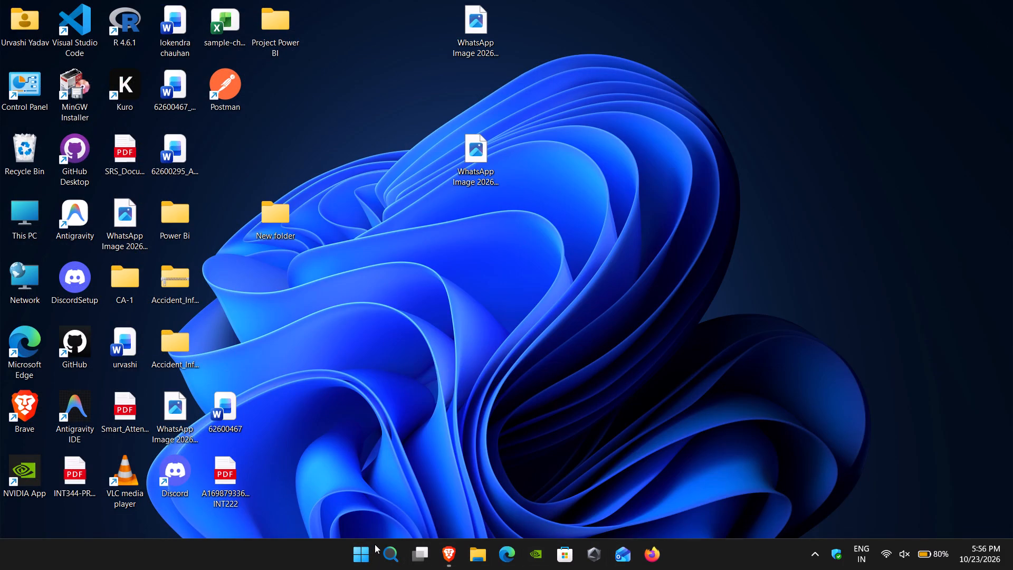
click(364, 549)
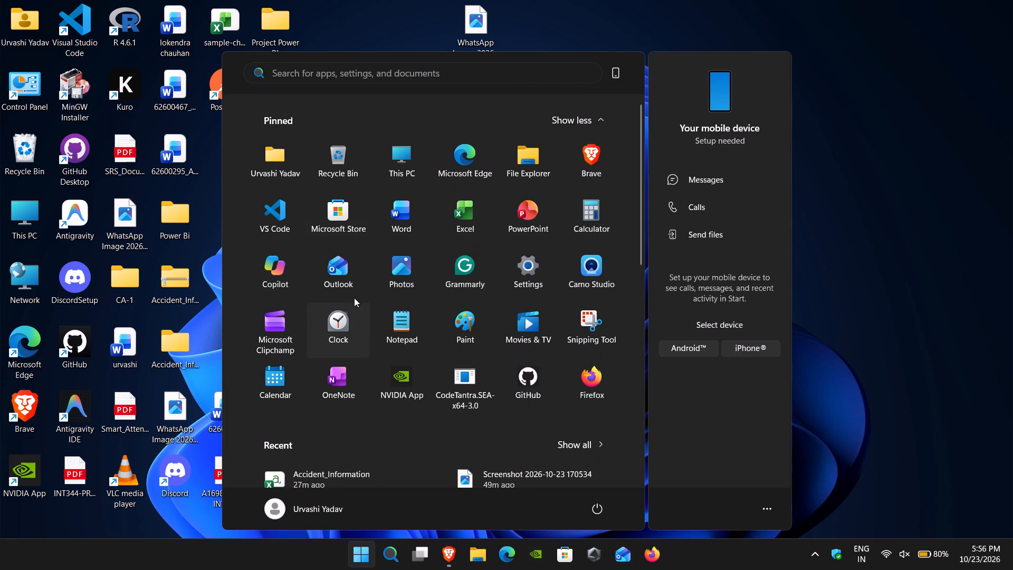
text(power)
key(Return)
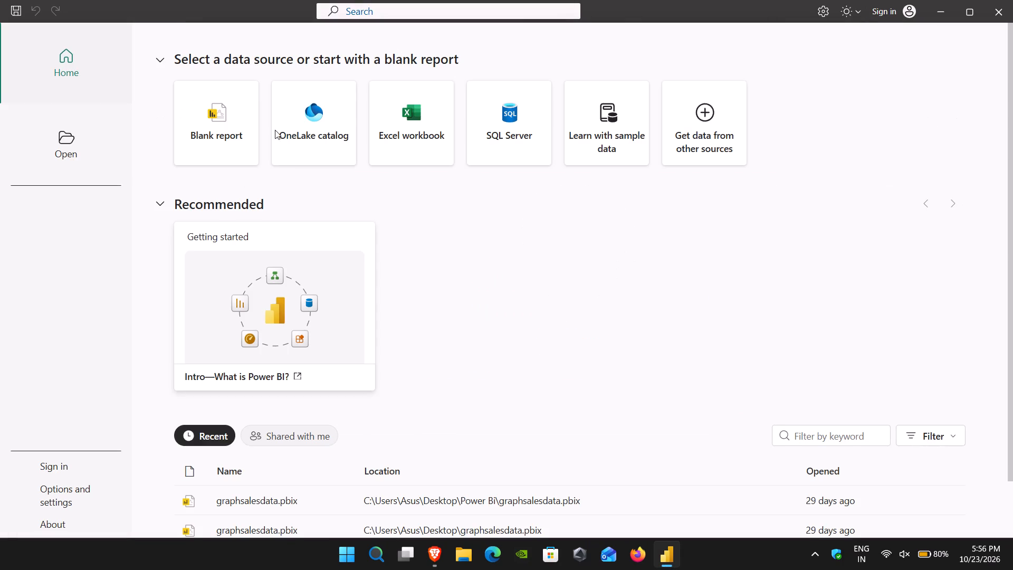
click(221, 126)
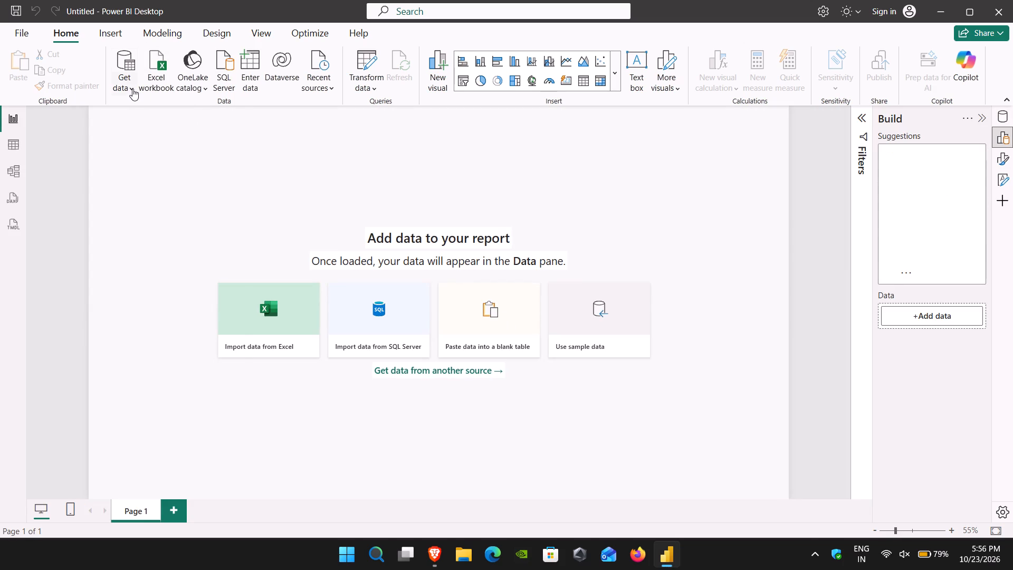
Connect to the Accident_Information file in the desktop's Accident_Information.csv folder as a Text/CSV source and proceed to its data preview.
click(132, 89)
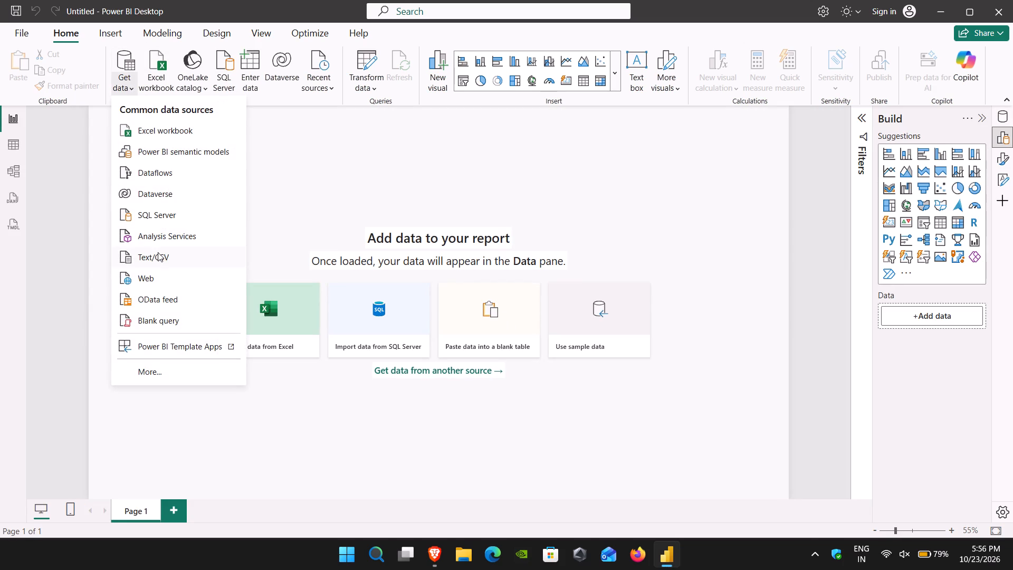
click(157, 257)
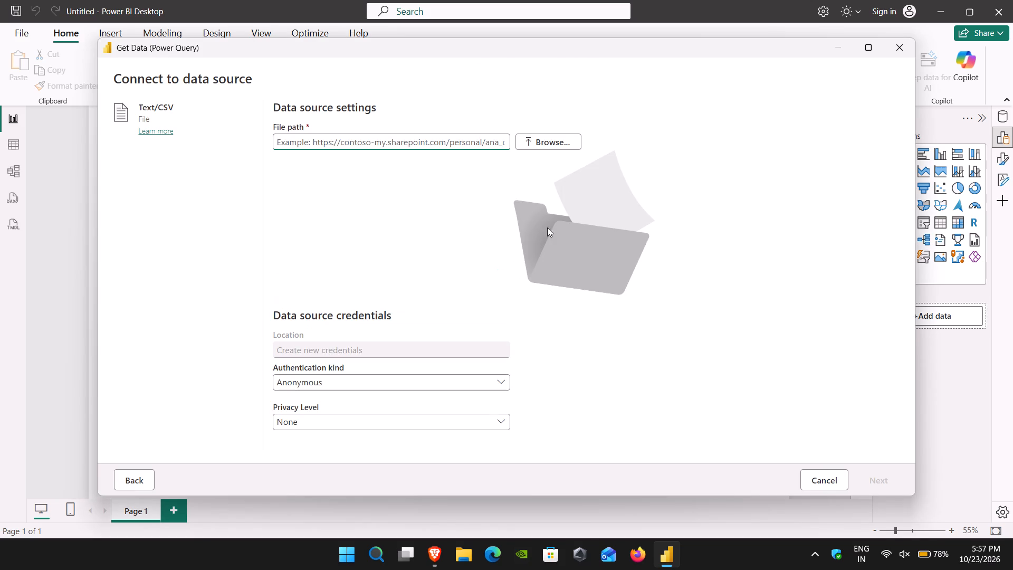
click(544, 147)
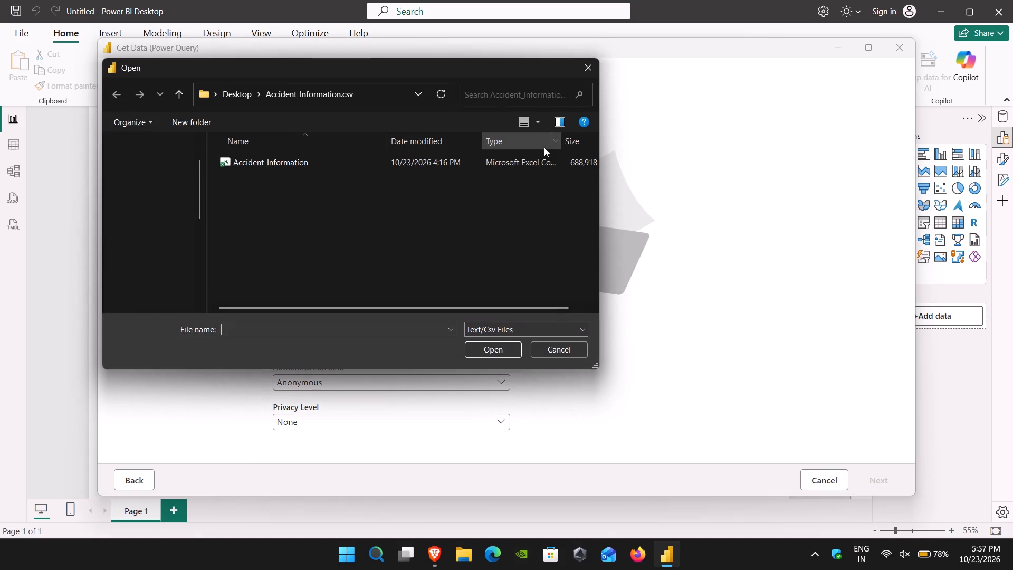
click(361, 163)
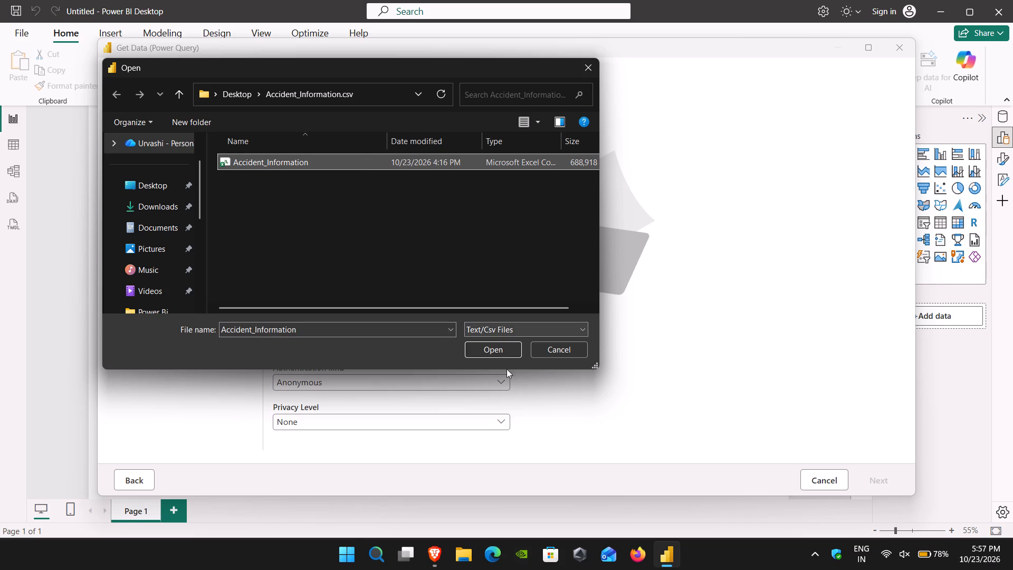
click(498, 354)
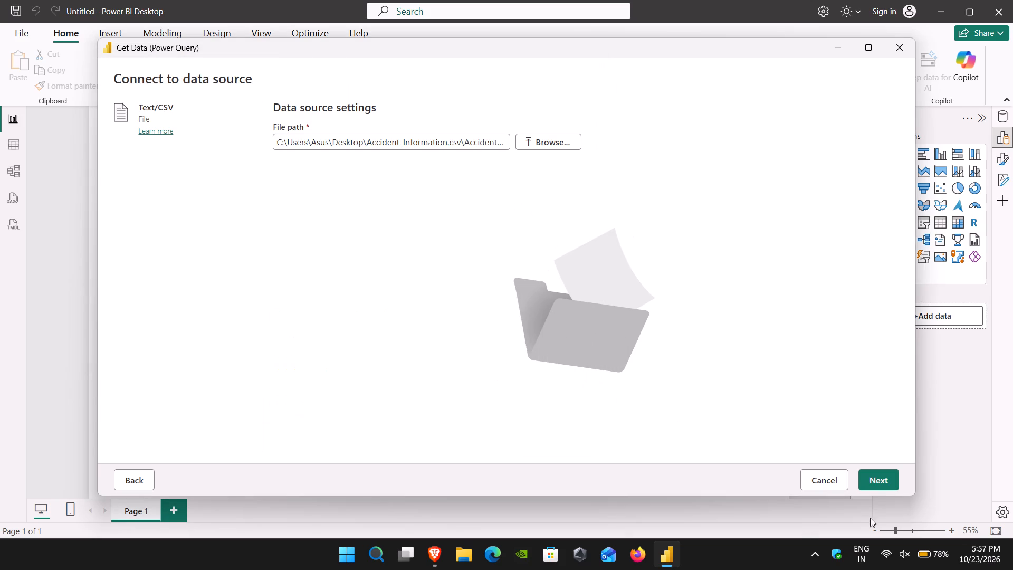
click(883, 478)
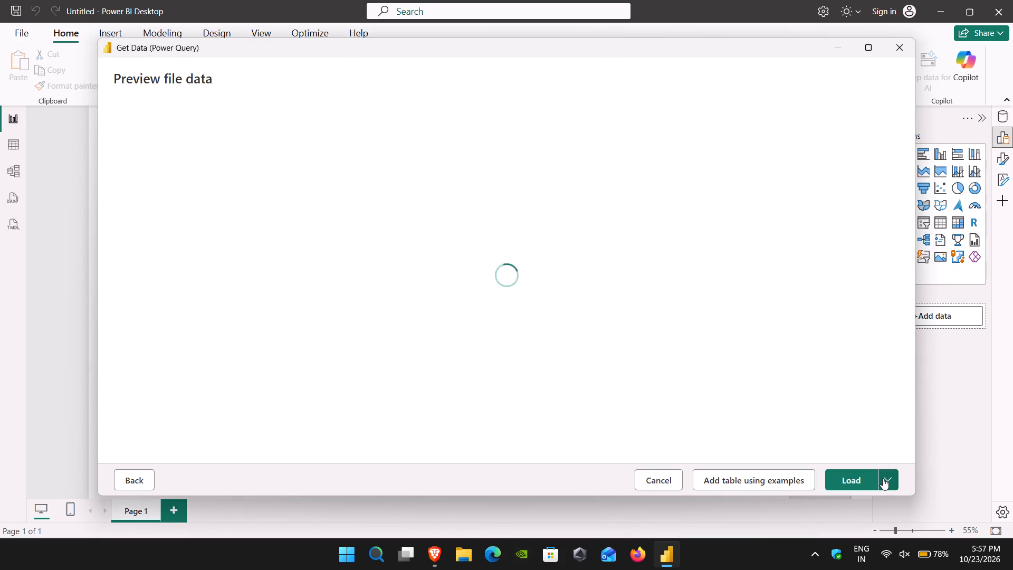
Send the previewed accident data to Power Query Editor for transformation and maximize the editor window.
click(885, 479)
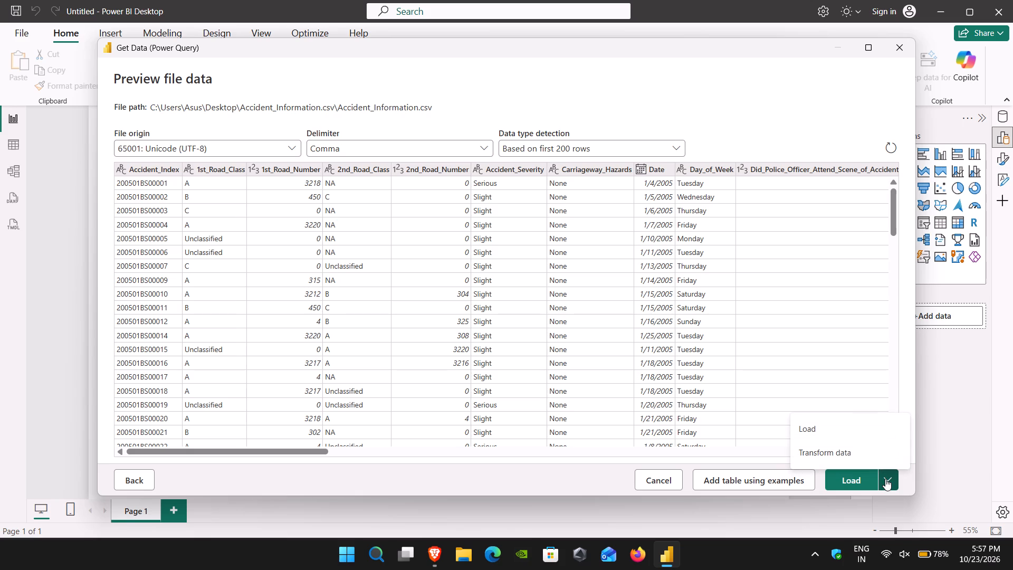
click(856, 453)
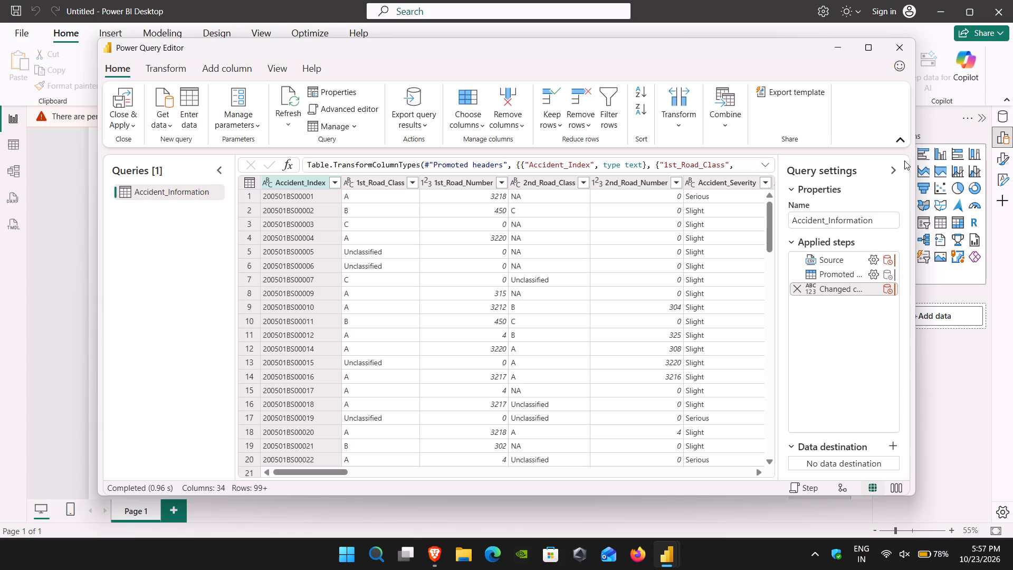
click(864, 50)
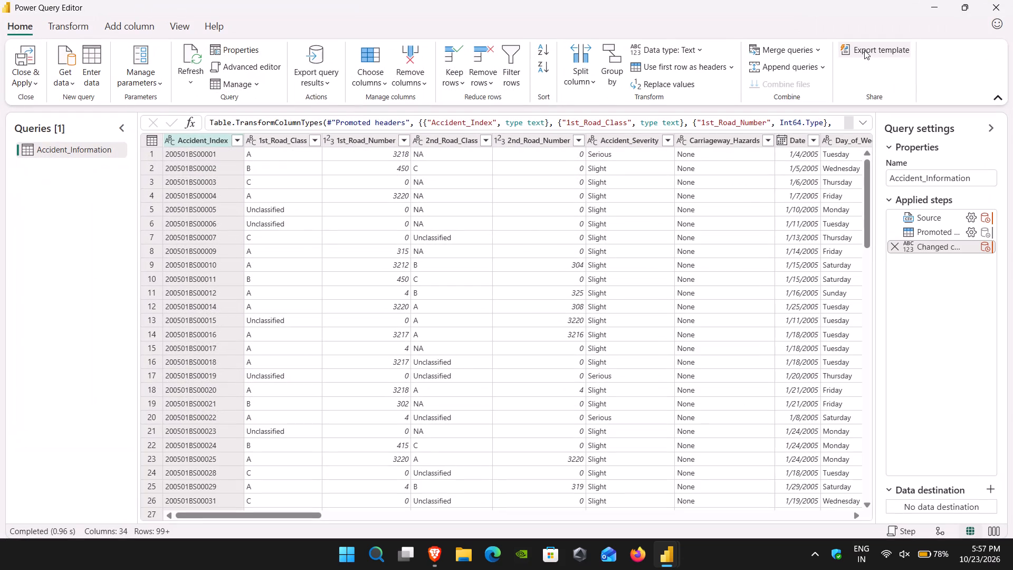
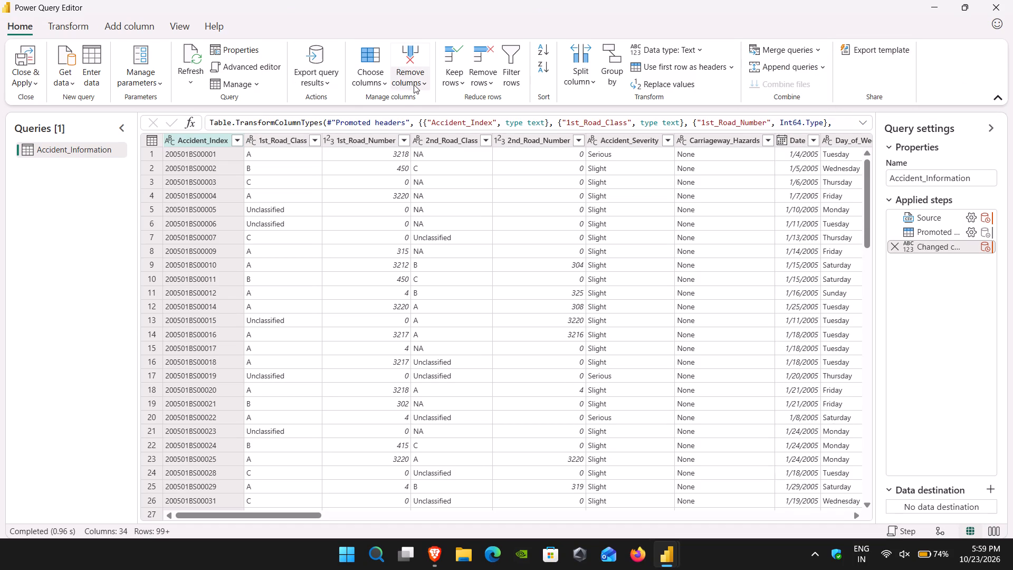
Remove blank rows from the Accident_Information query.
click(483, 82)
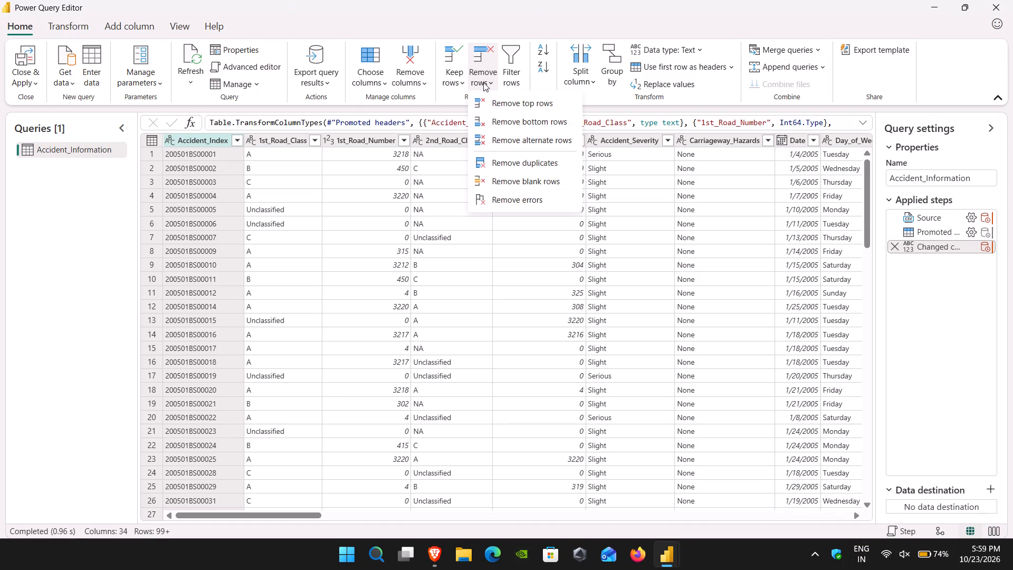
click(529, 179)
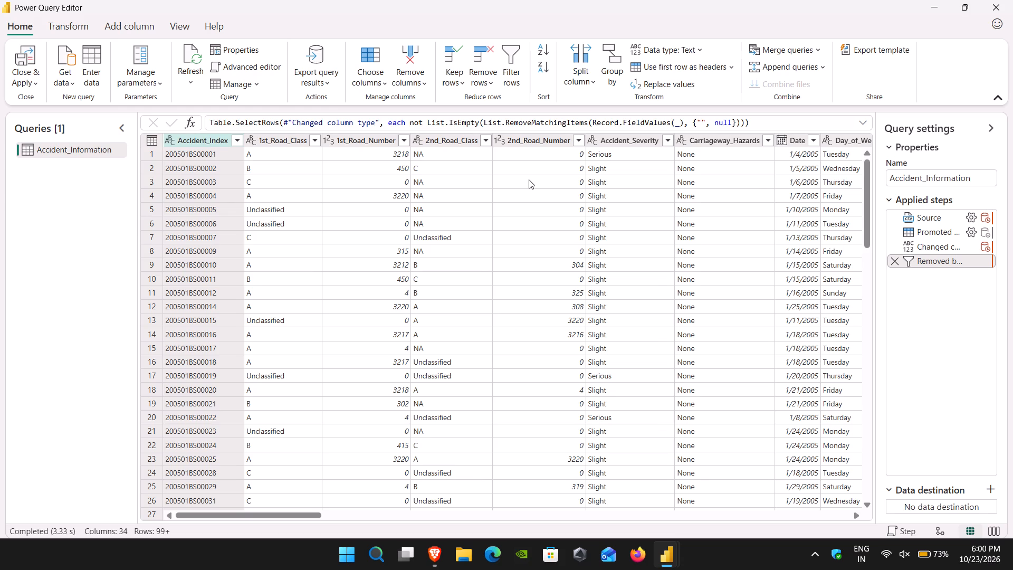
Remove rows with duplicate values in the Accident_Index column.
click(203, 136)
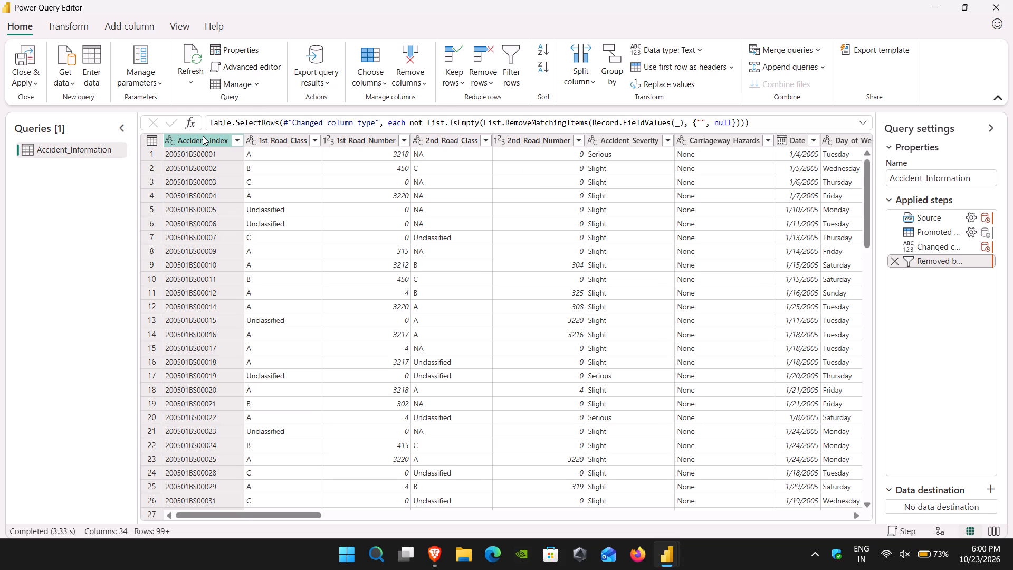
ctrl+double_click(203, 136)
click(324, 199)
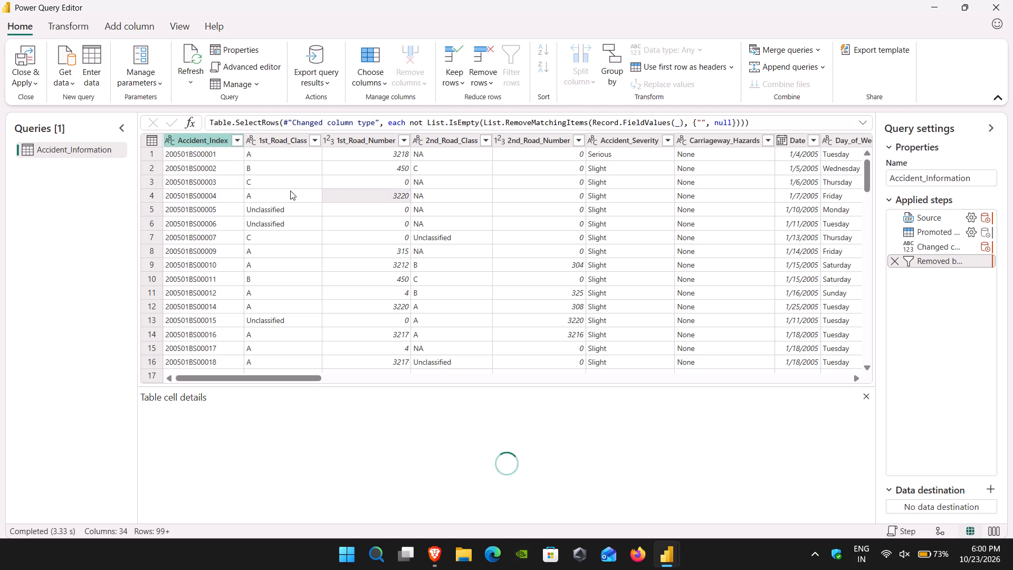
click(868, 398)
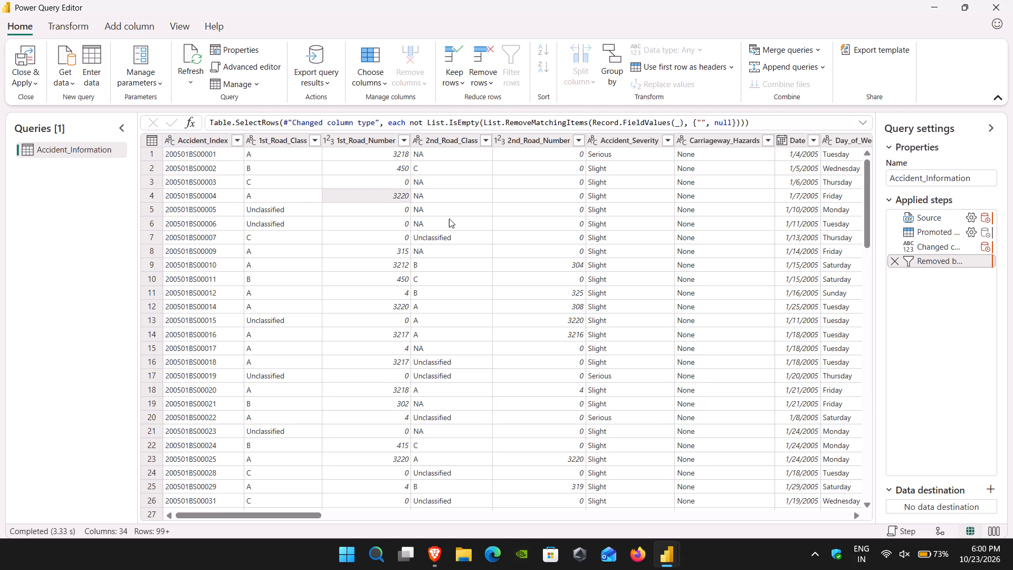
click(202, 141)
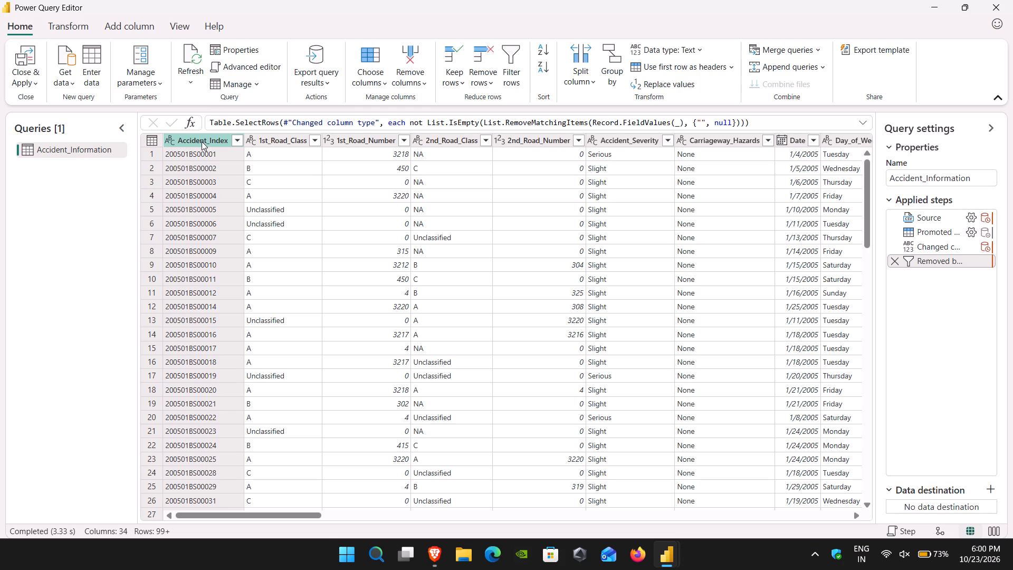
click(202, 141)
click(301, 154)
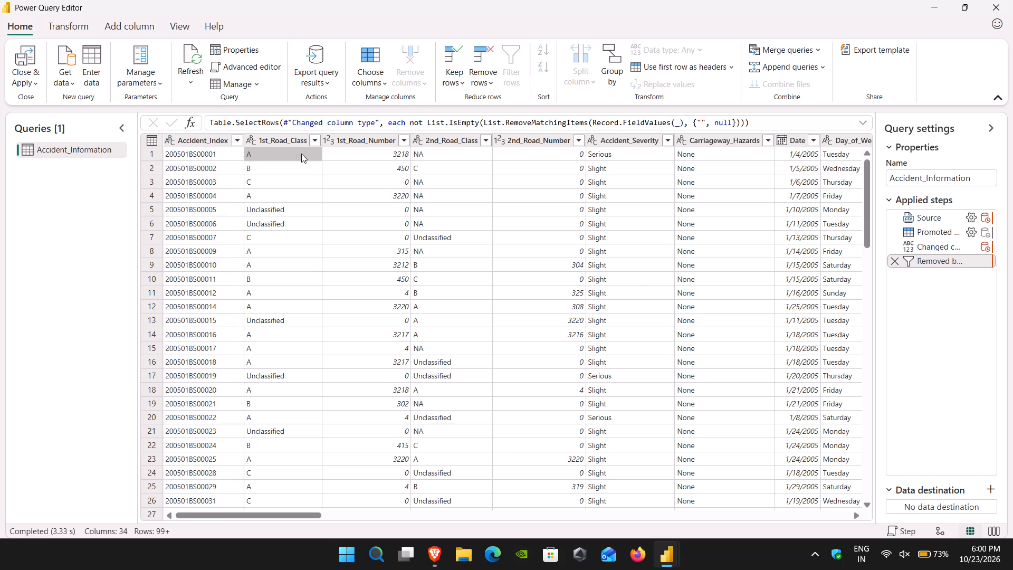
click(289, 139)
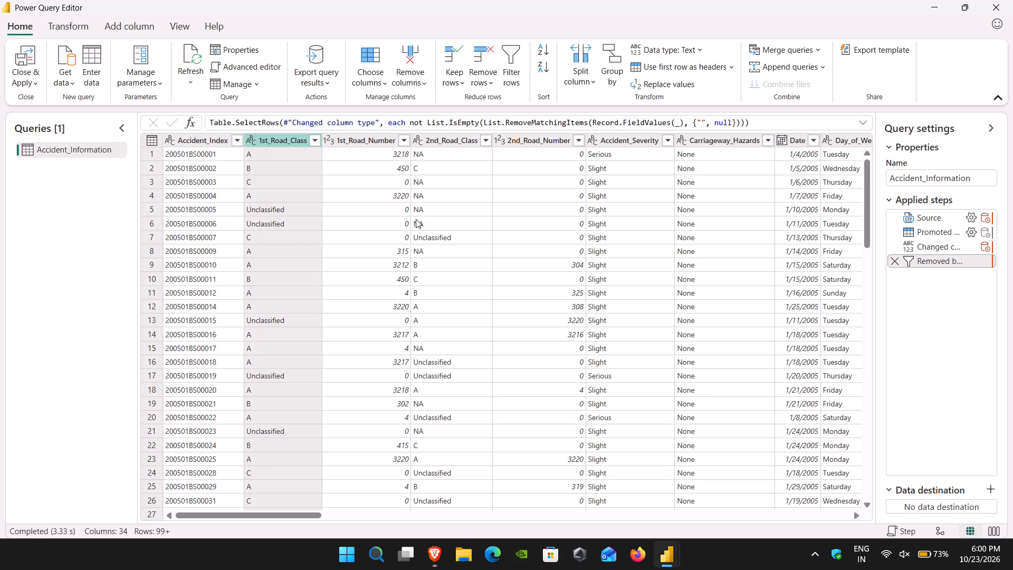
click(192, 139)
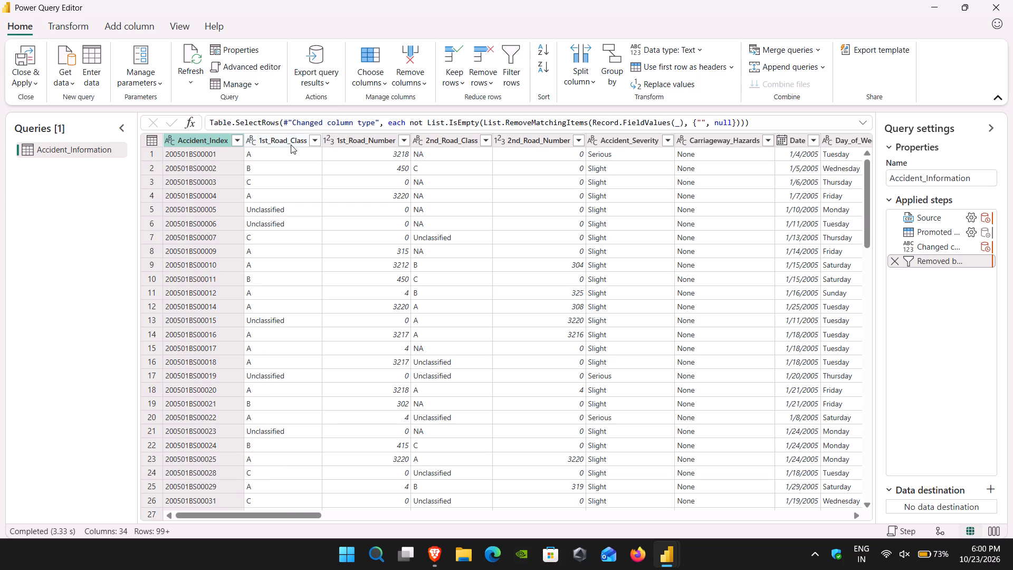
click(423, 82)
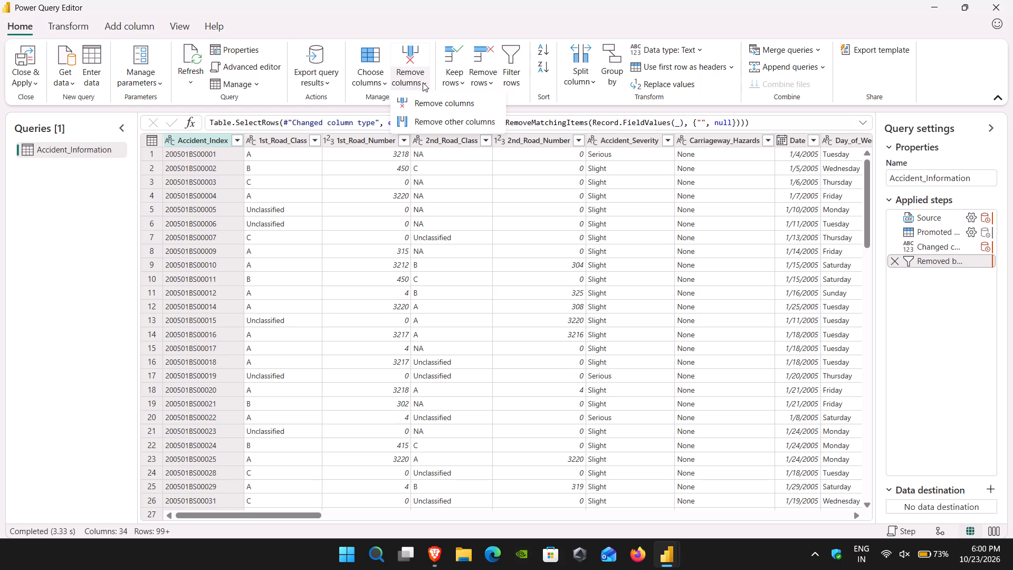
click(489, 83)
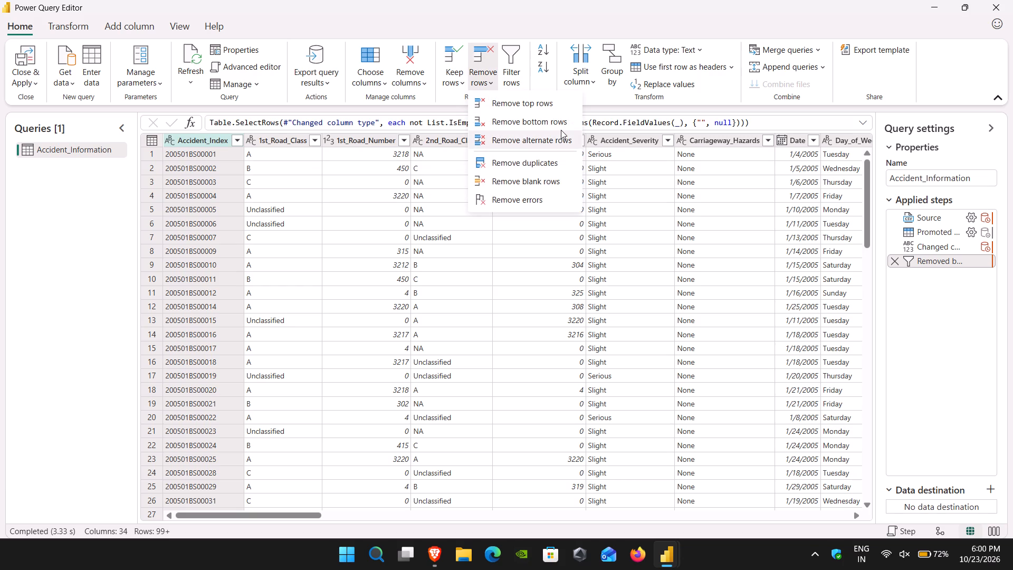
click(537, 166)
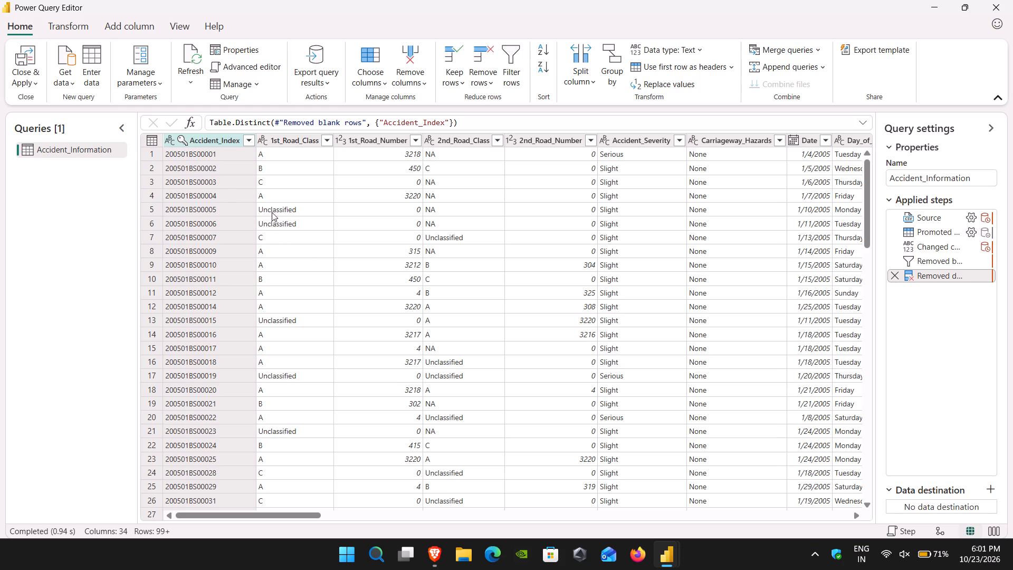
Examine the filter value lists of the Accident_Index and Accident_Severity columns, keeping all values selected.
click(250, 139)
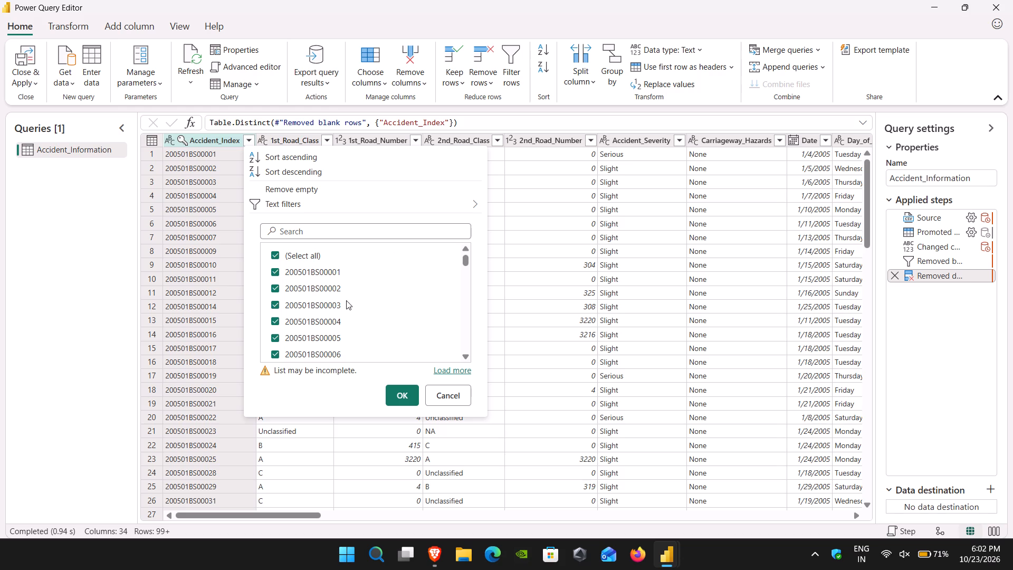
scroll(342, 305, down, 11)
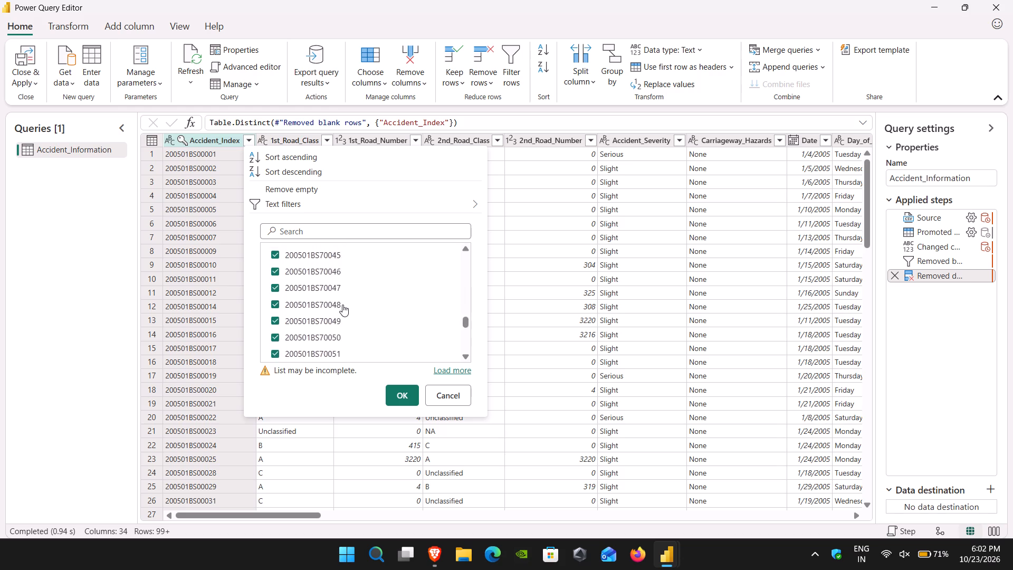
scroll(342, 305, down, 7)
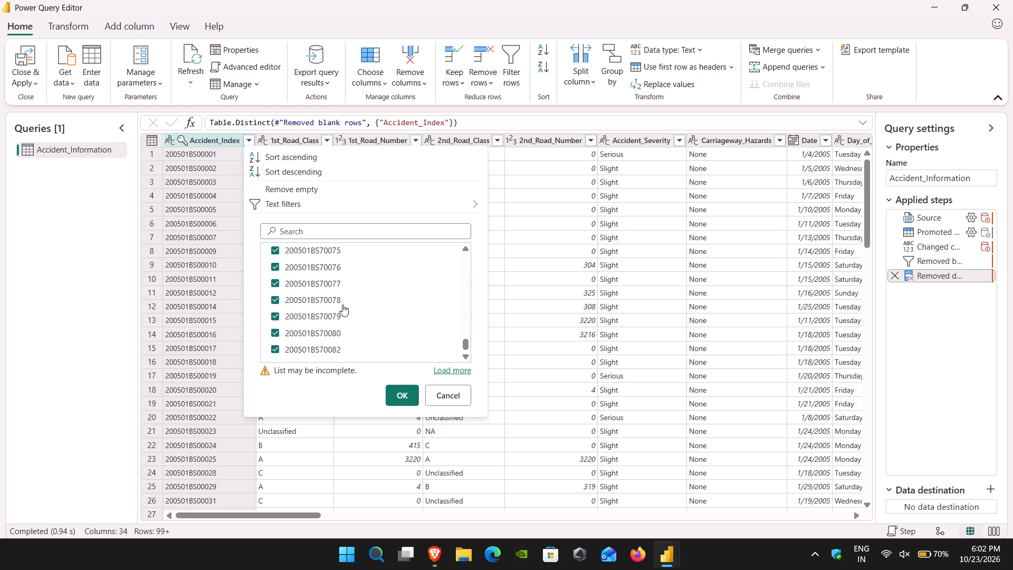
click(397, 394)
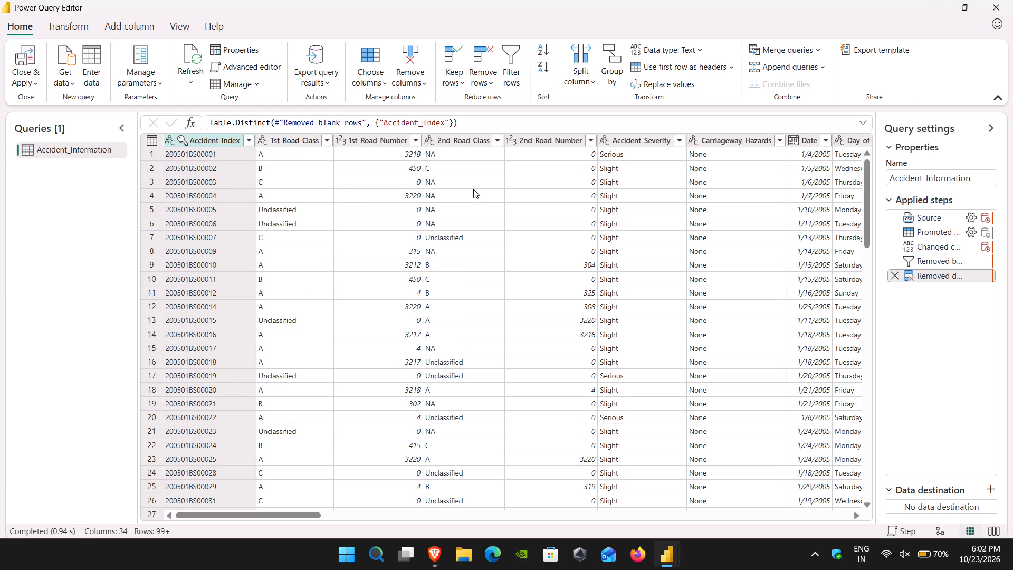
scroll(473, 189, left, 1)
click(655, 137)
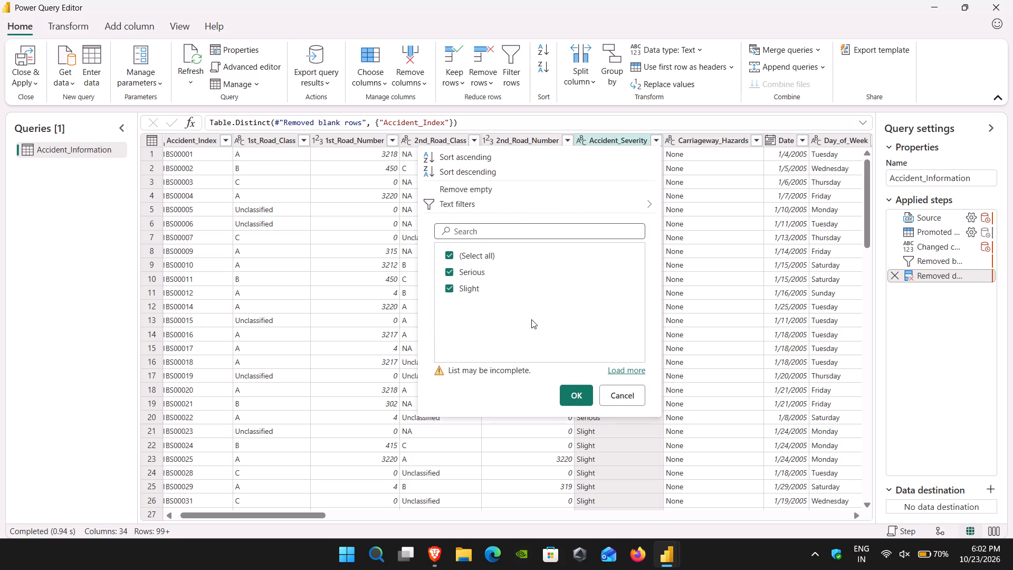
click(571, 396)
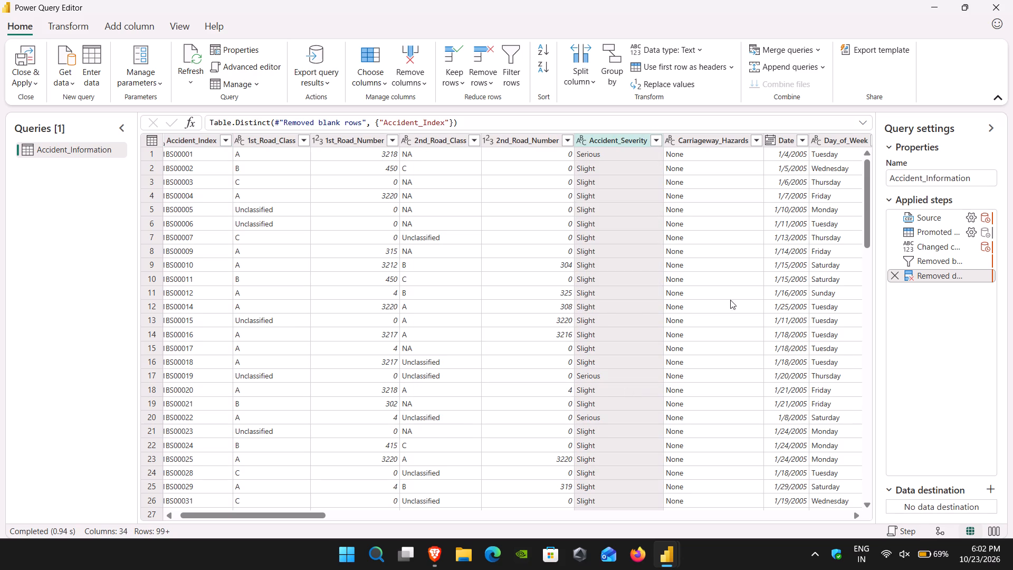
Remove empty values from the Date, Accident_Index and Accident_Severity columns, applying the removal to Date once more at the end.
click(802, 143)
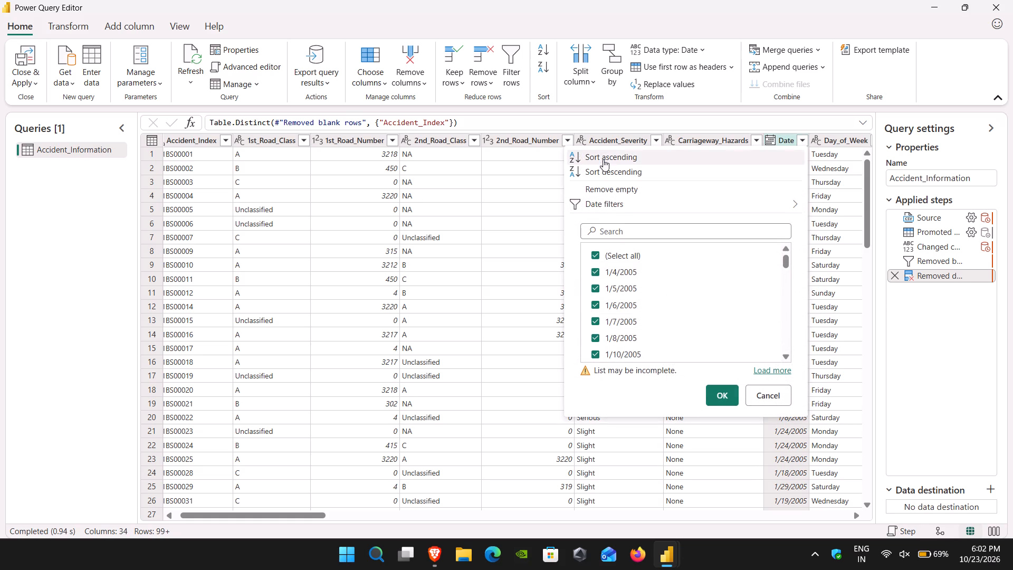
click(615, 188)
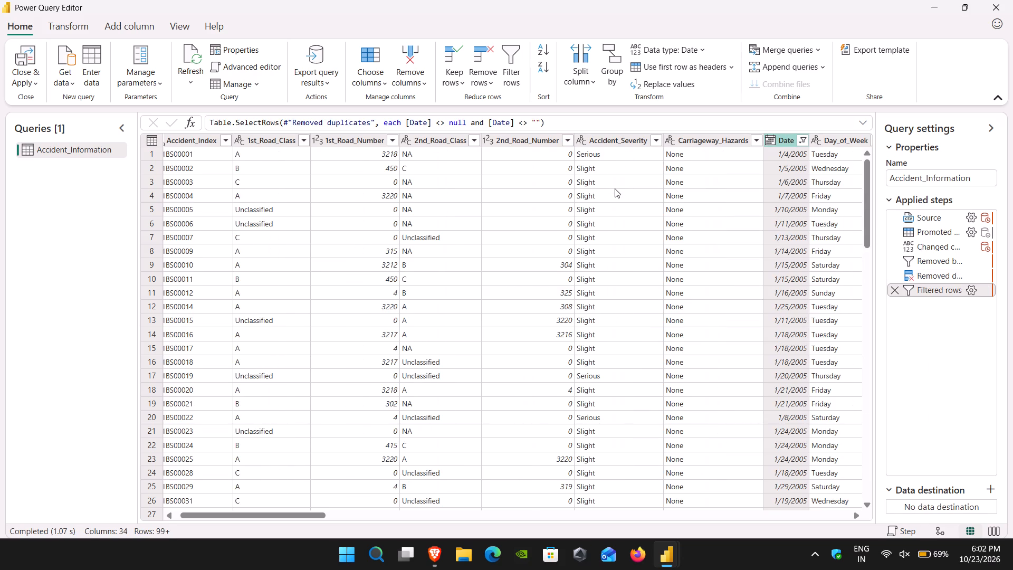
click(225, 139)
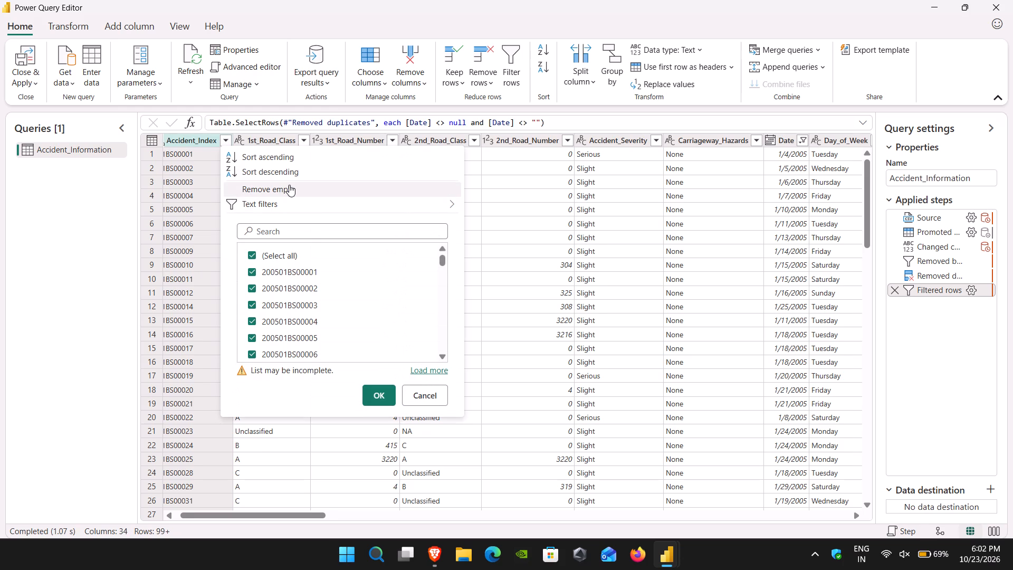
click(289, 185)
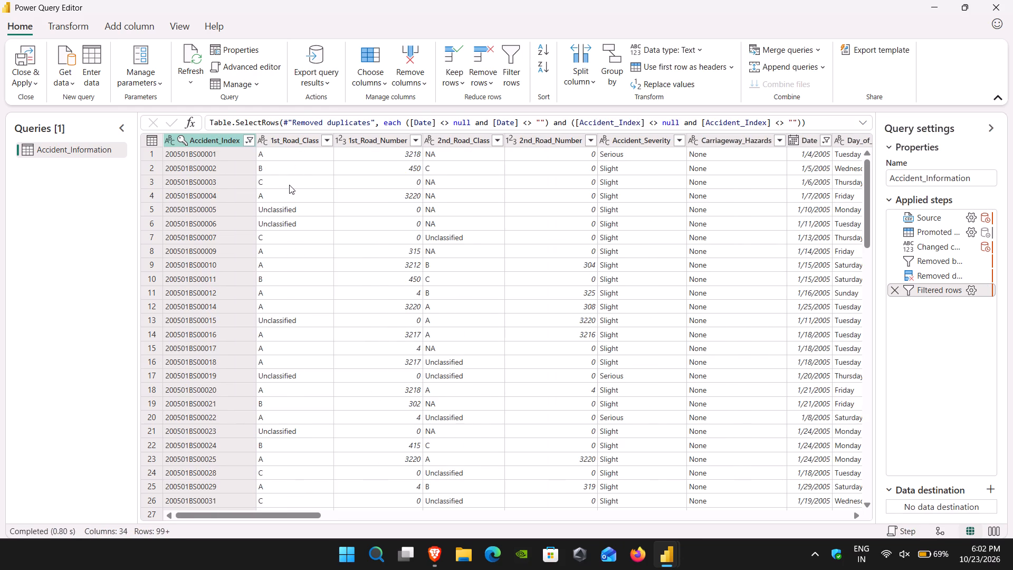
click(677, 142)
click(520, 189)
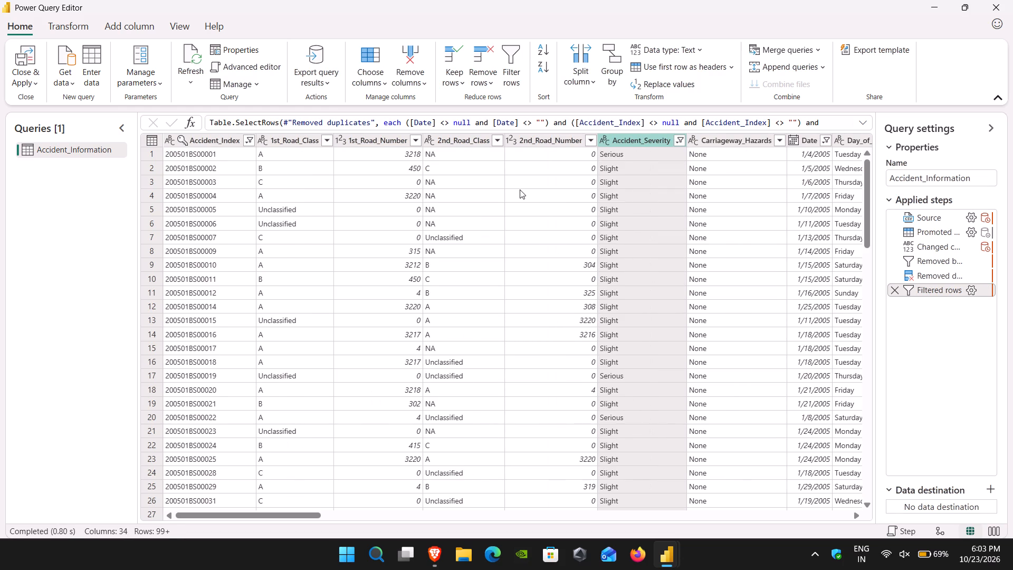
click(824, 141)
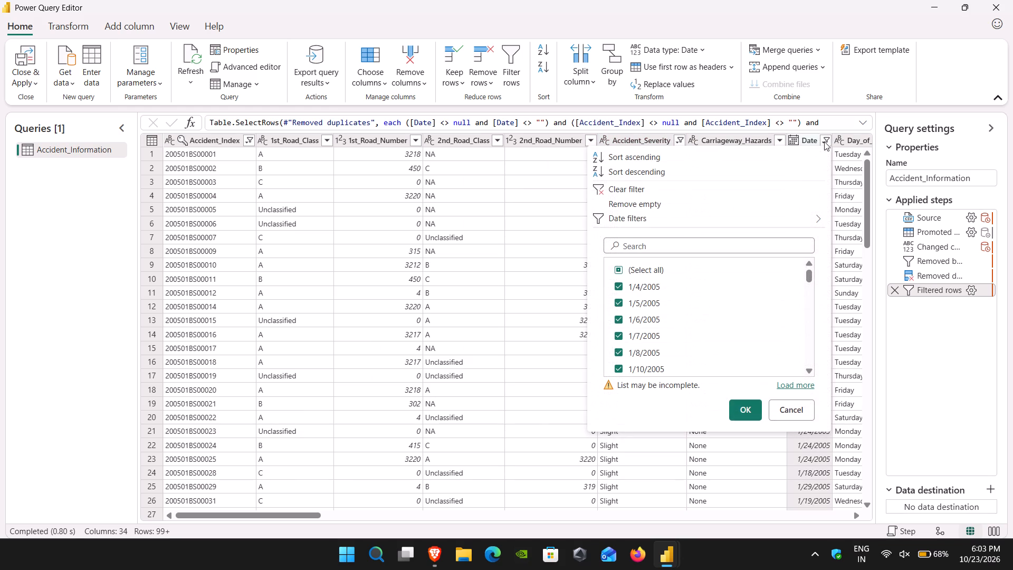
click(657, 202)
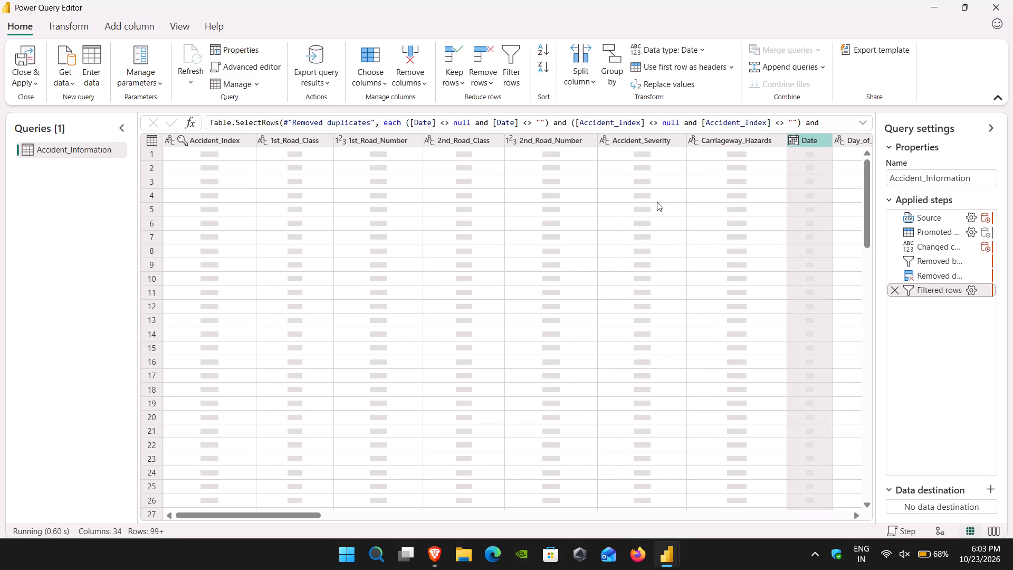
Remove empty values from the Latitude column.
scroll(687, 267, left, 2)
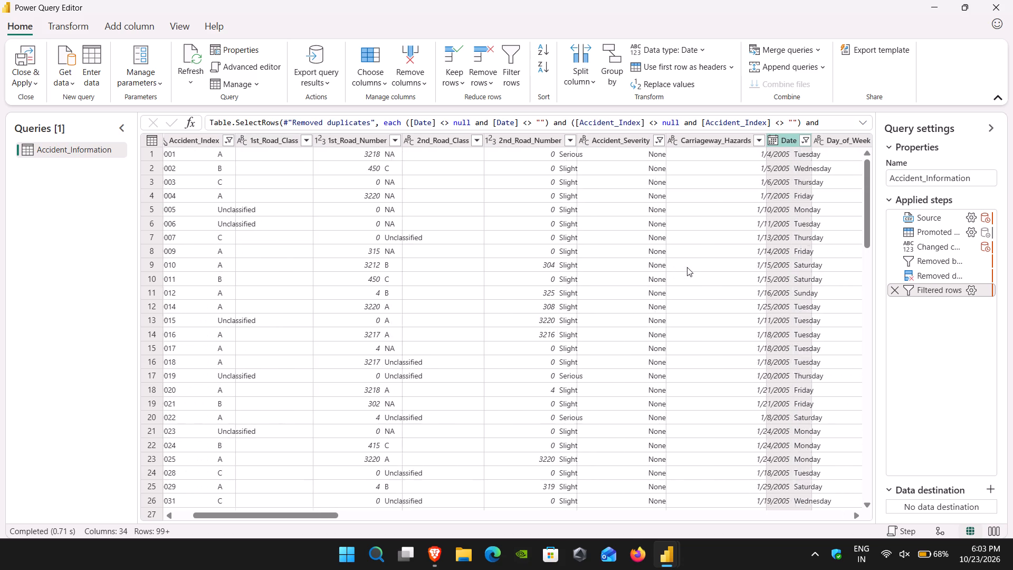
scroll(687, 267, left, 1)
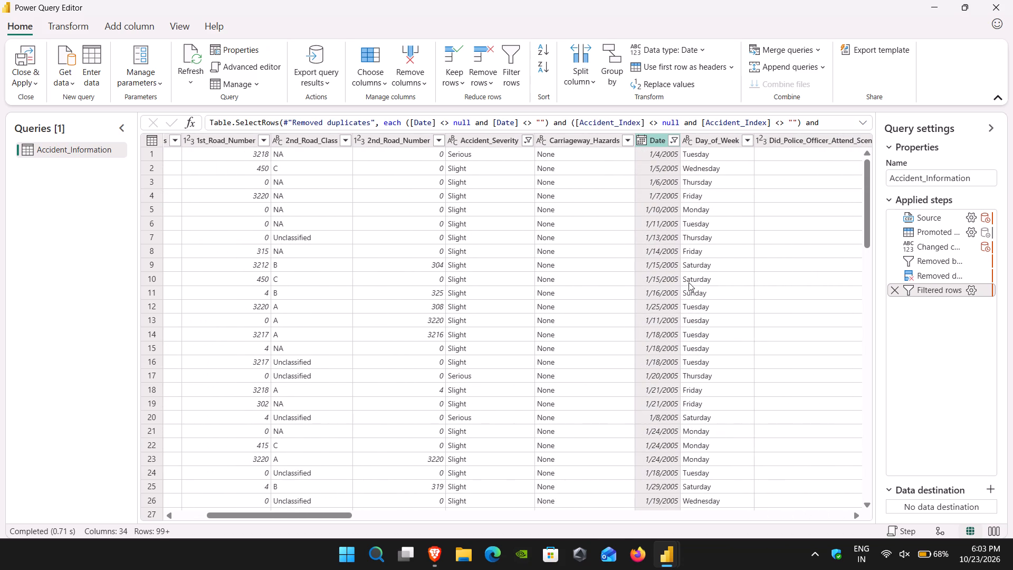
scroll(689, 282, left, 6)
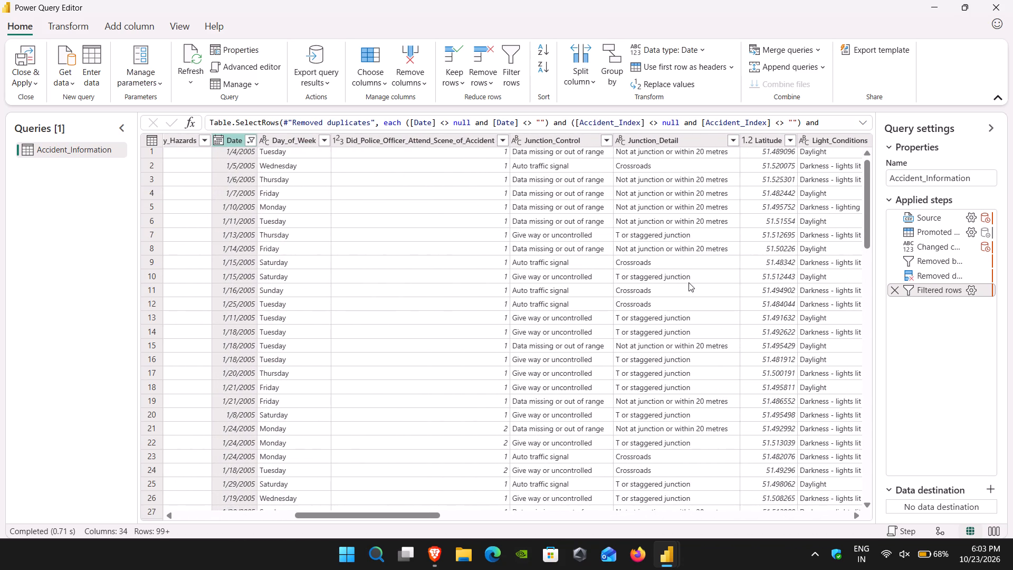
scroll(689, 282, left, 2)
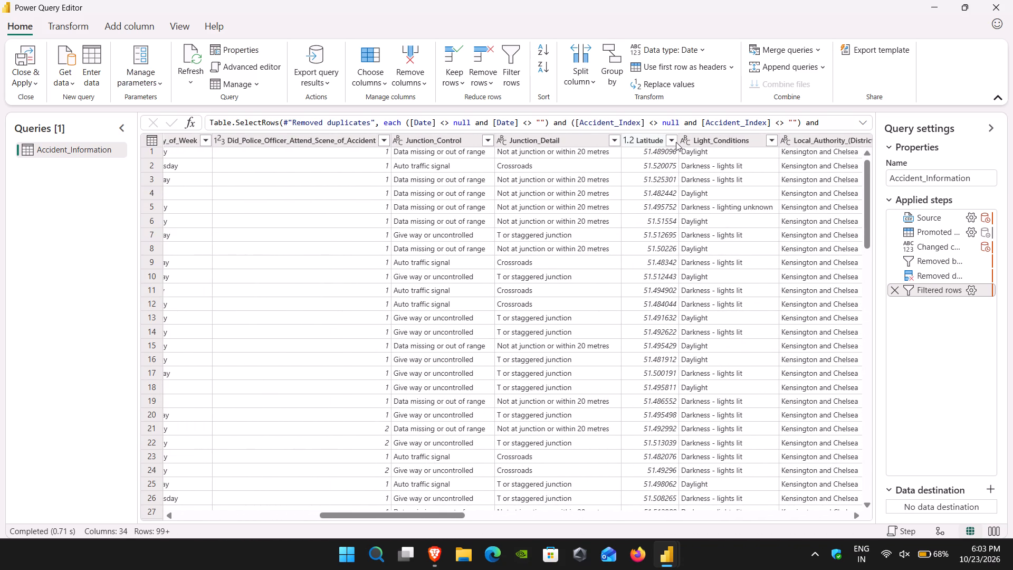
click(676, 142)
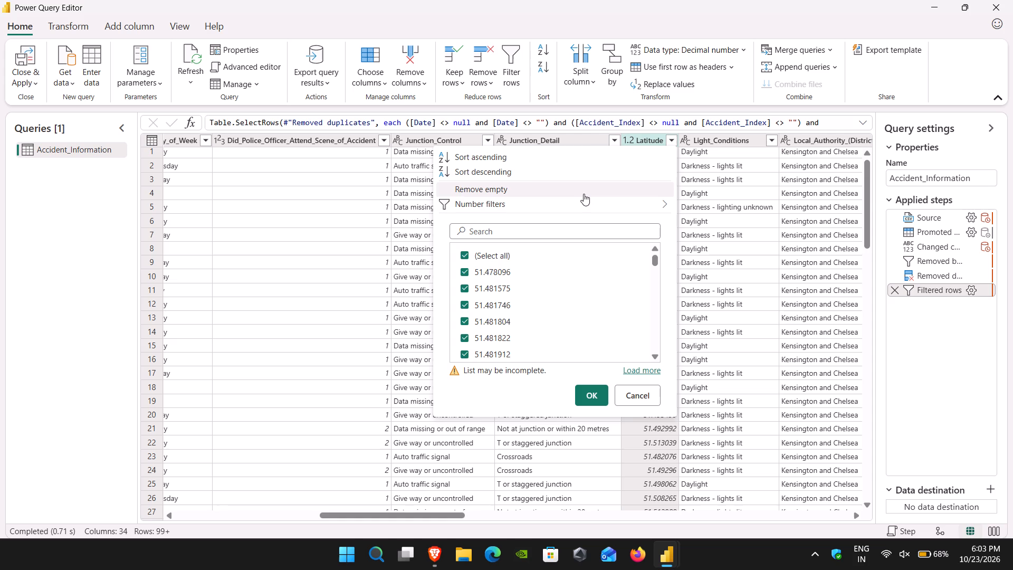
click(577, 189)
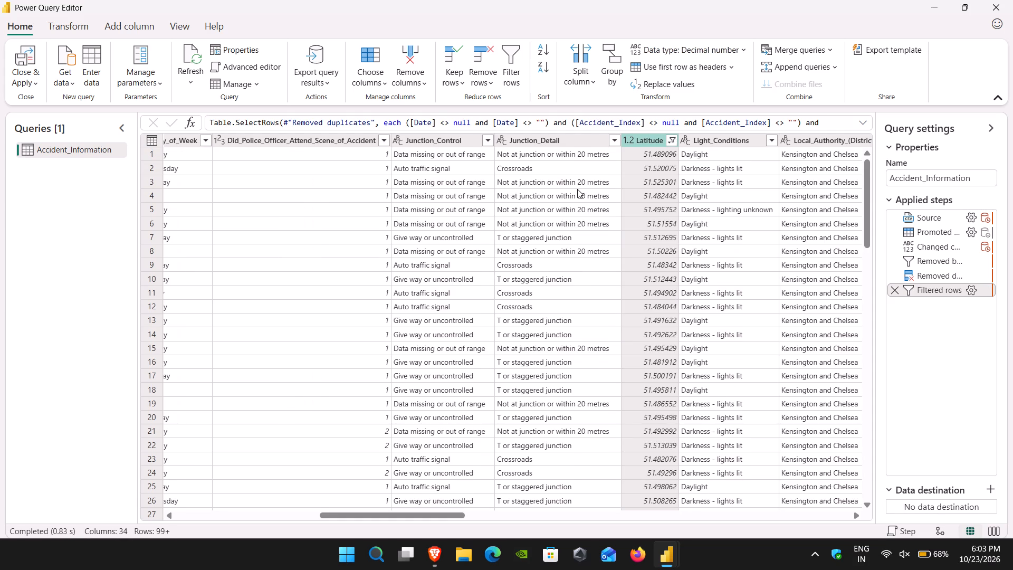
Remove empty values from the Longitude column.
scroll(691, 242, left, 3)
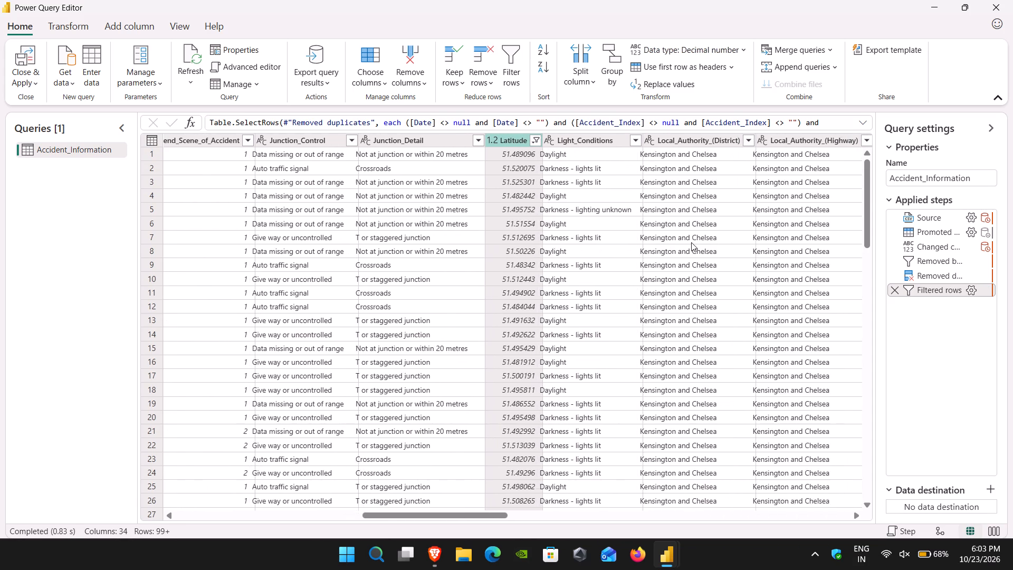
scroll(691, 242, left, 5)
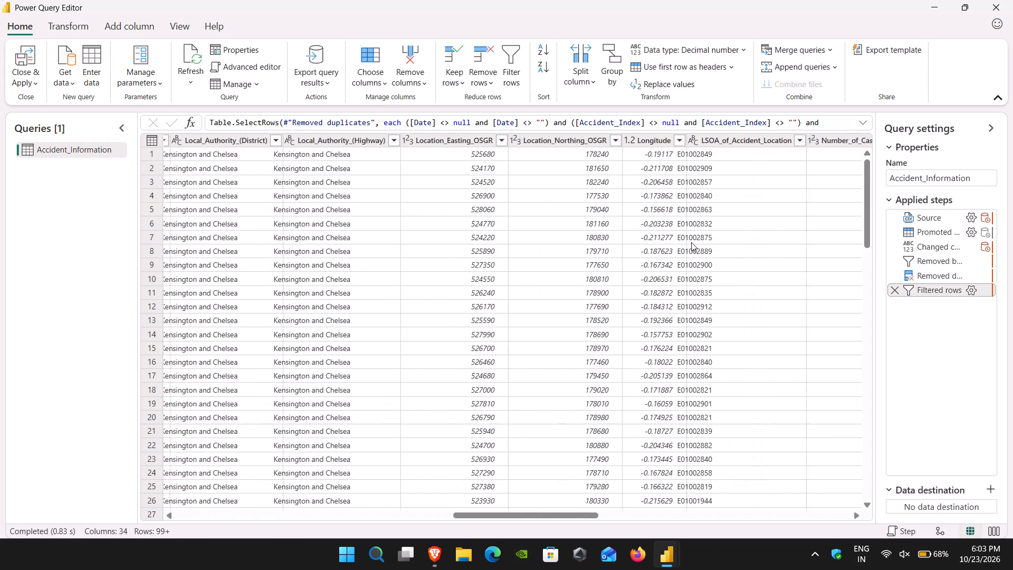
scroll(691, 242, left, 1)
click(640, 137)
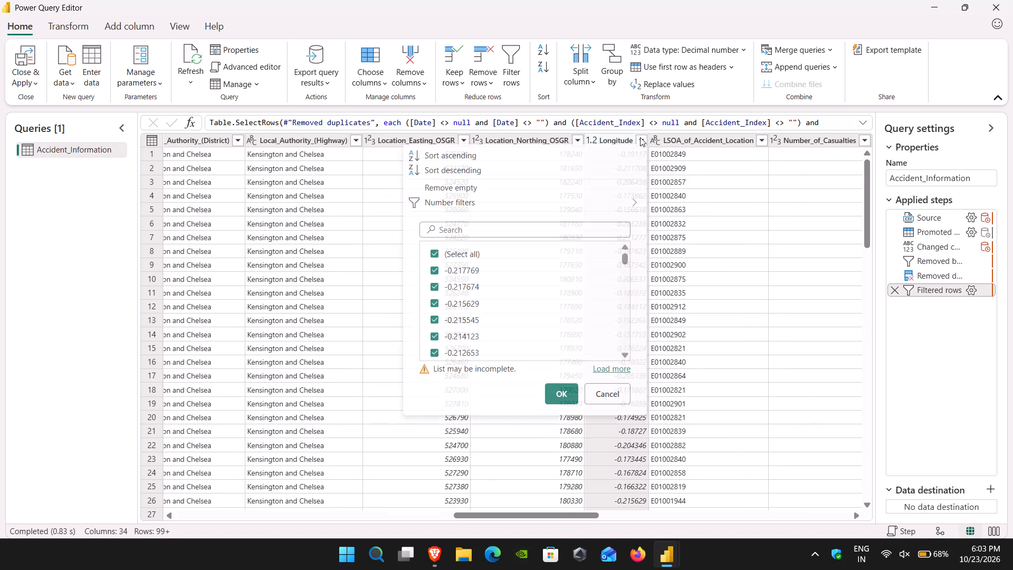
click(491, 188)
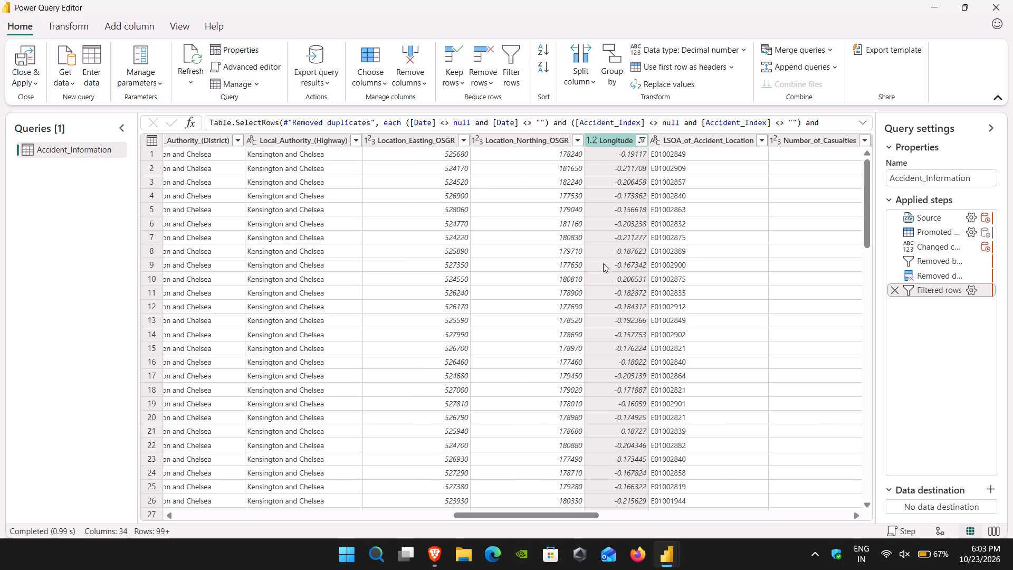
Remove empty values from the Number_of_Casualties column.
scroll(653, 274, left, 2)
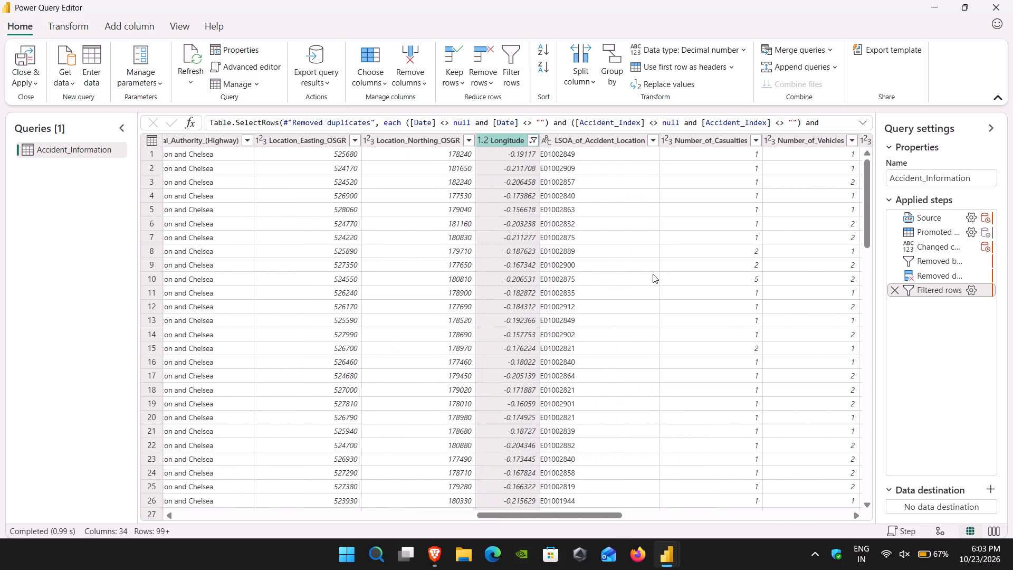
scroll(653, 274, left, 1)
click(669, 136)
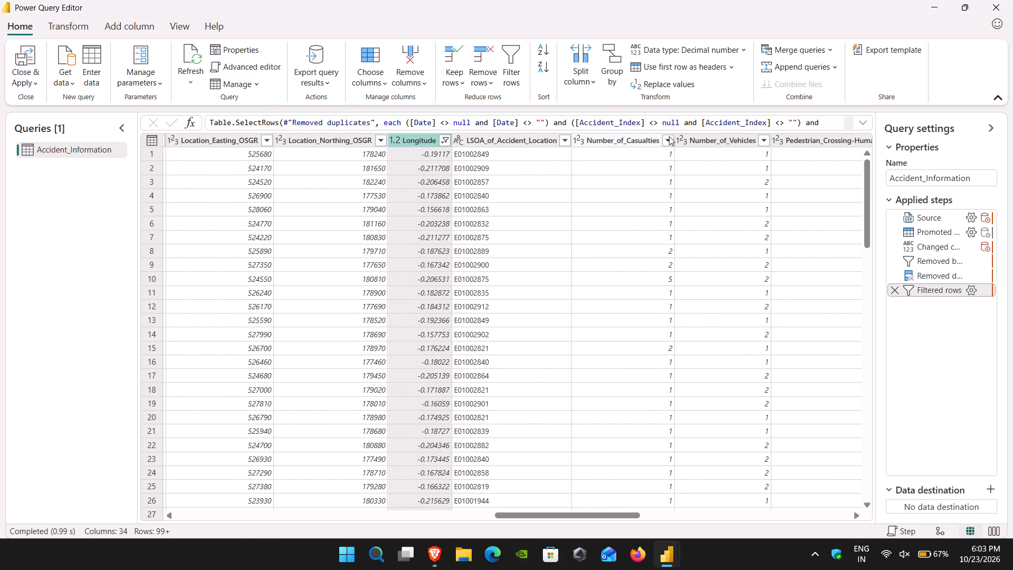
click(557, 186)
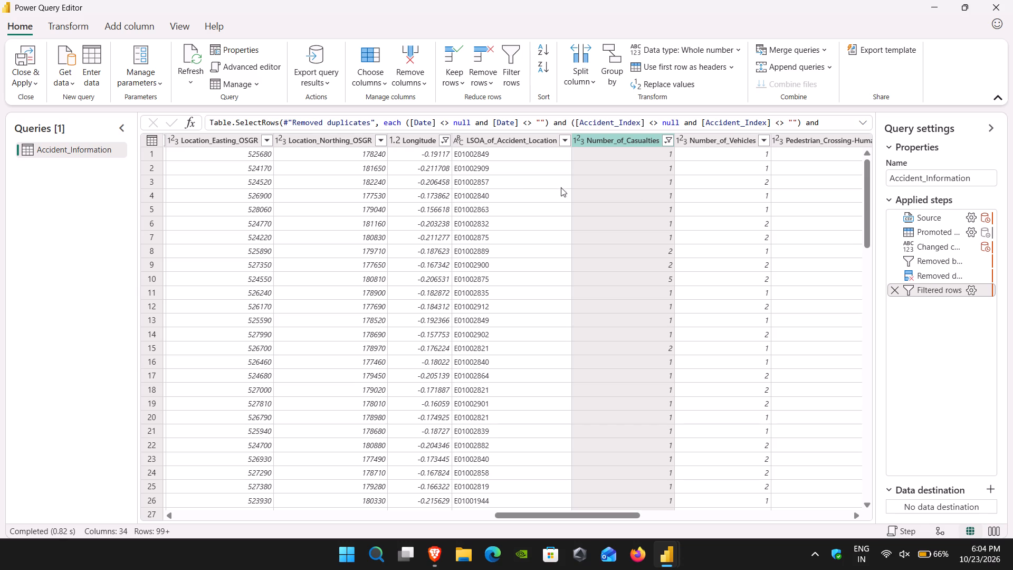
Trim leading and trailing whitespace from the text in the Road_Type column.
scroll(581, 172, left, 5)
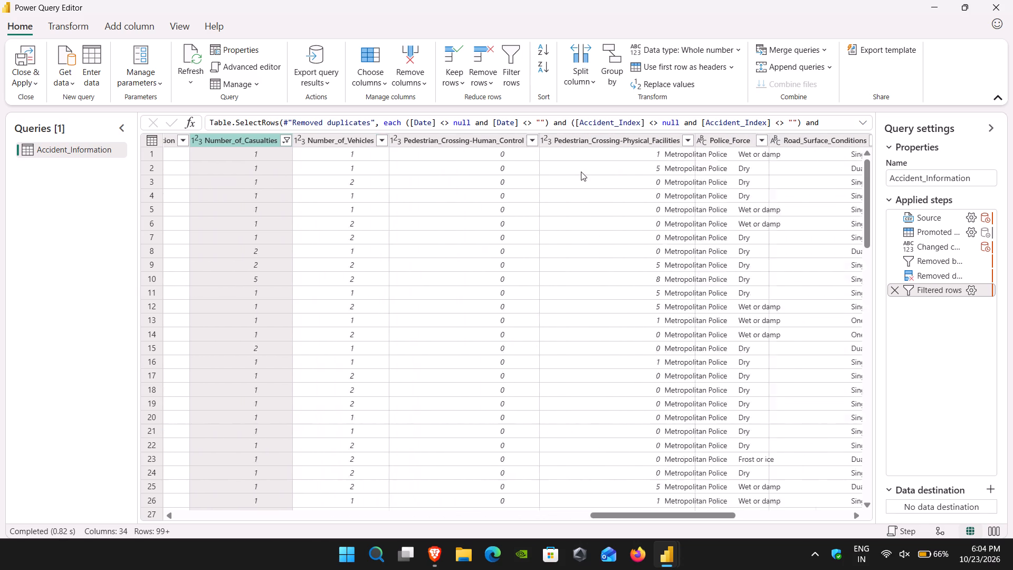
scroll(581, 172, left, 6)
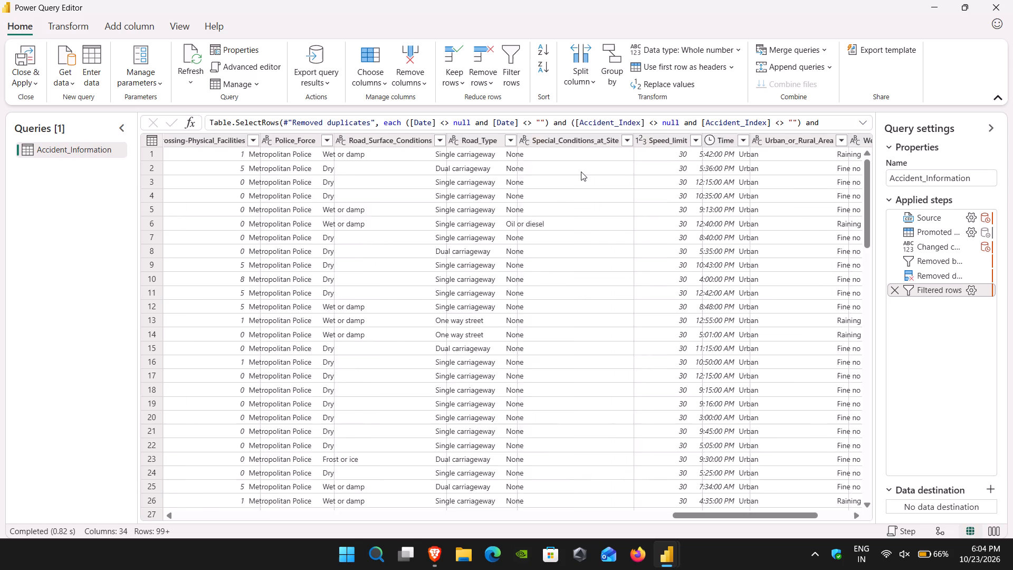
scroll(581, 172, left, 1)
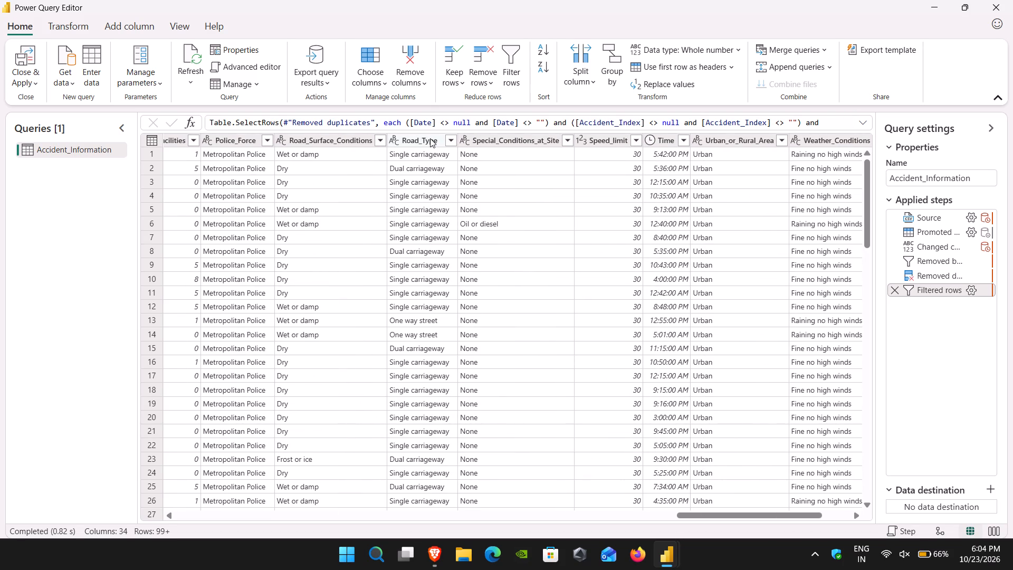
click(69, 22)
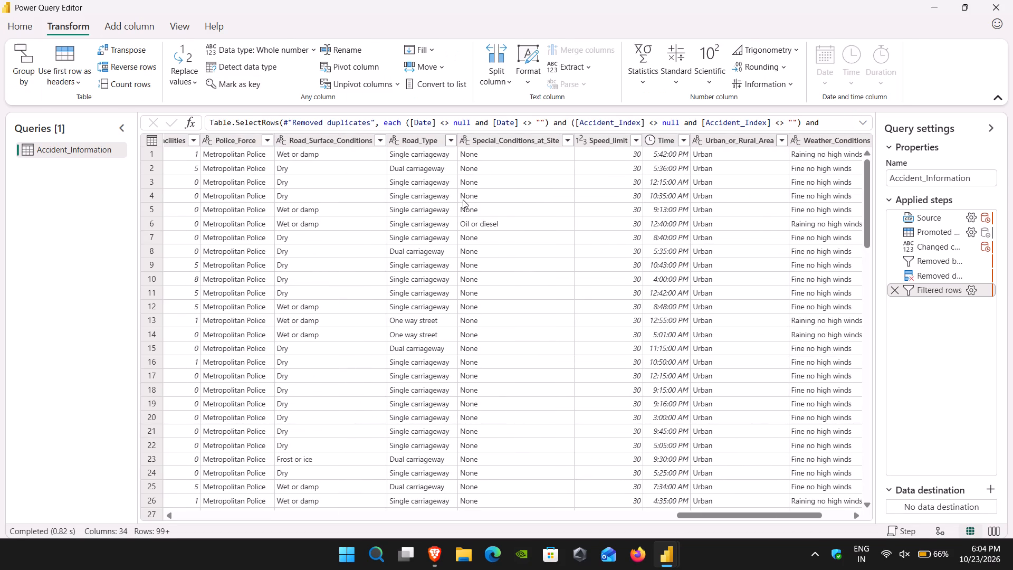
click(416, 141)
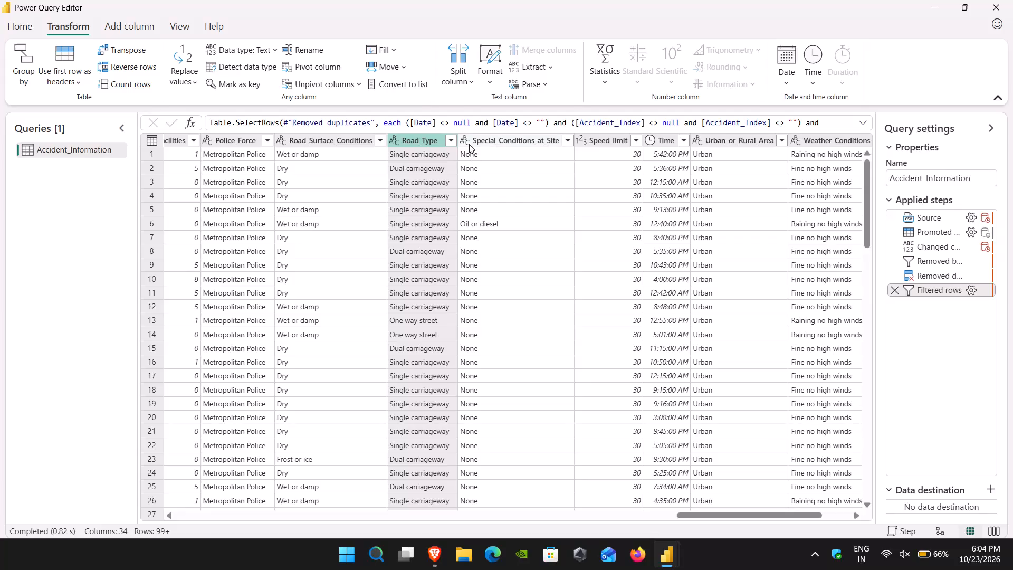
click(490, 79)
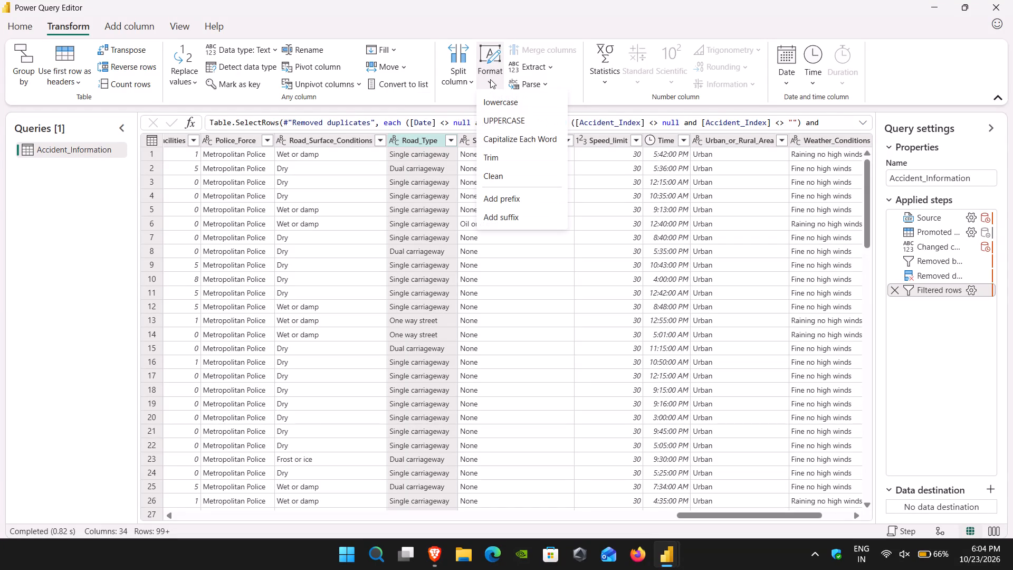
click(493, 151)
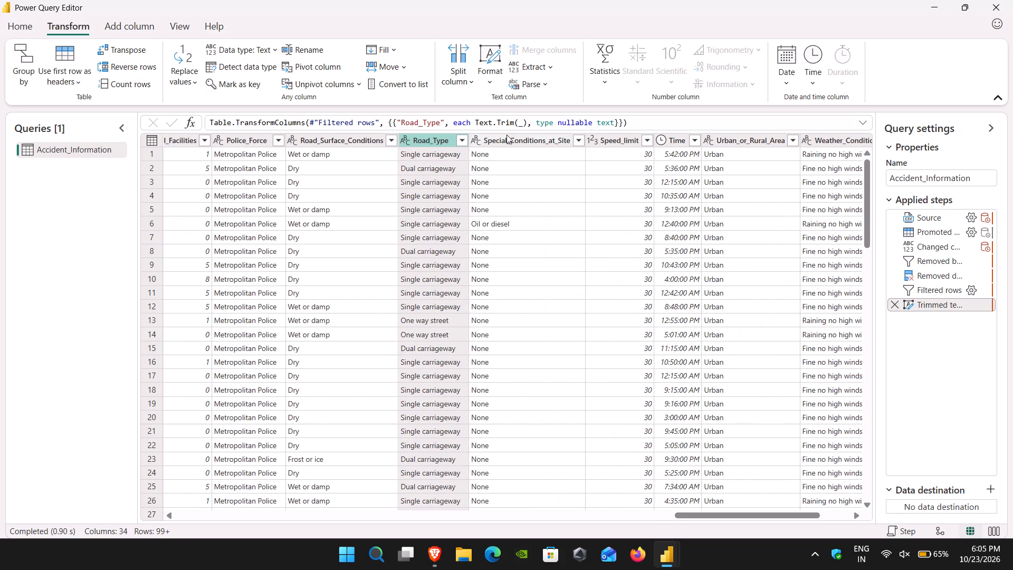
Trim leading and trailing whitespace from the Road_Surface_Conditions column, and from the Weather_Conditions column as a separate applied step.
click(327, 139)
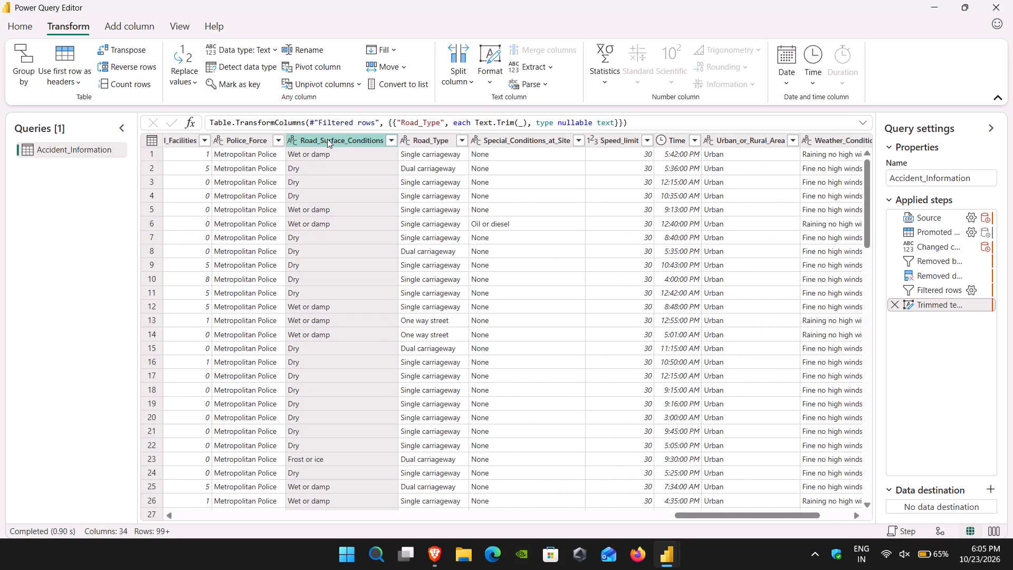
click(487, 82)
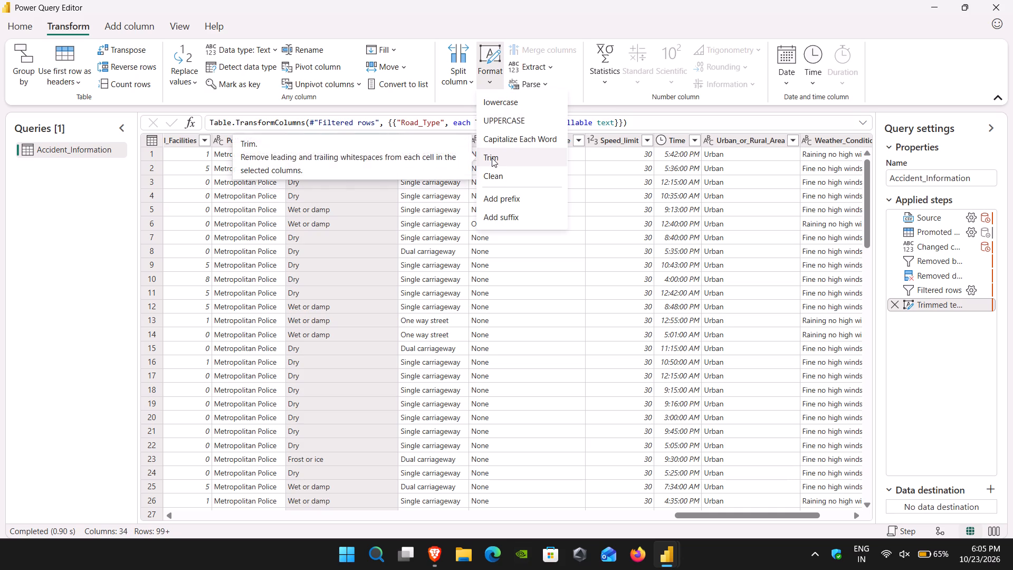
click(492, 158)
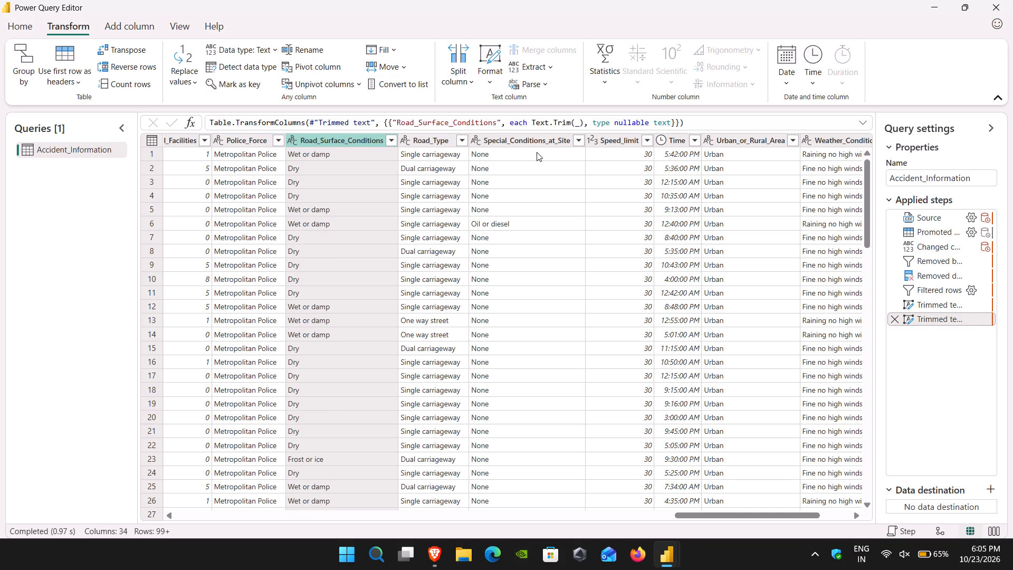
scroll(657, 184, left, 2)
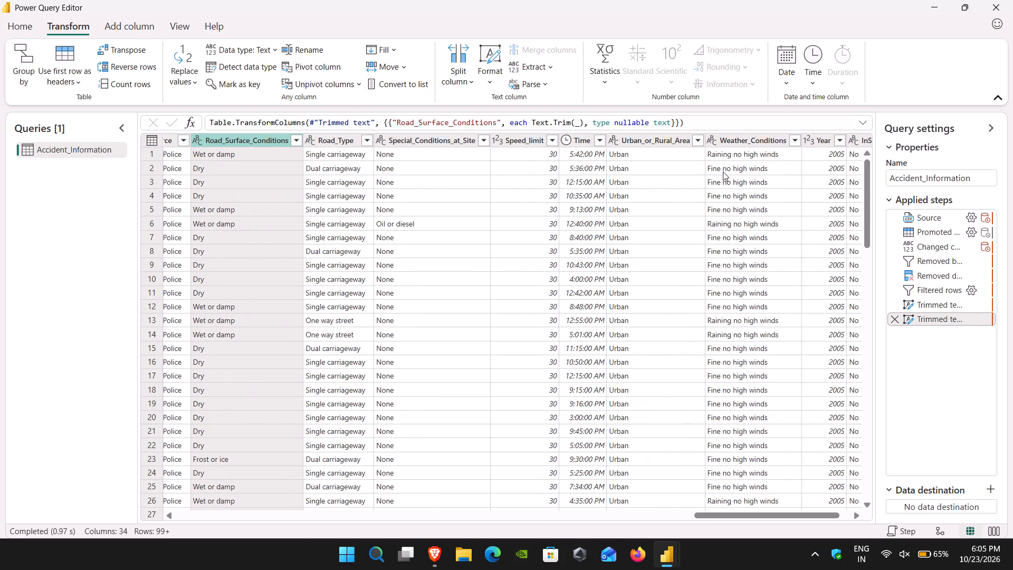
click(748, 137)
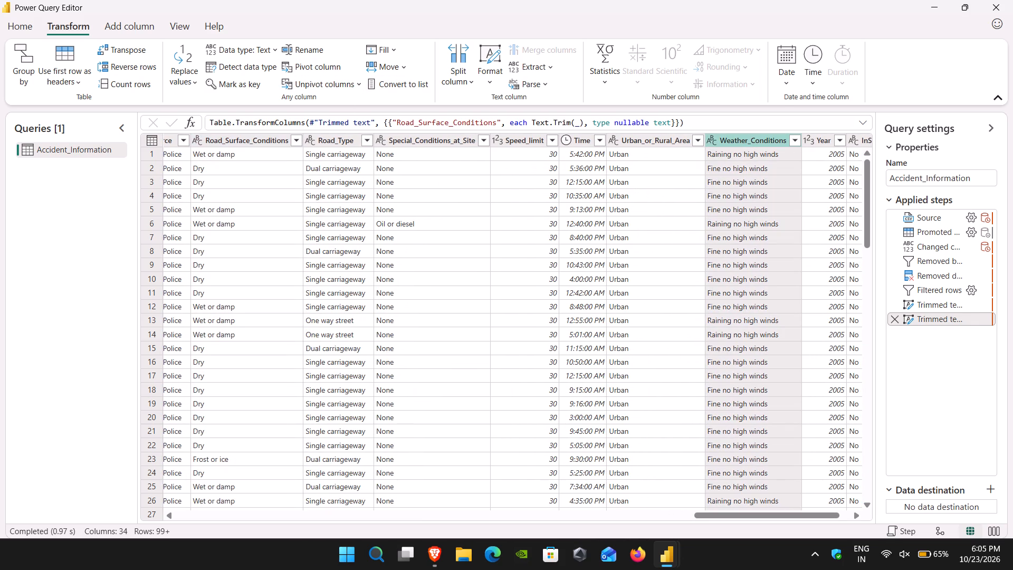
click(490, 81)
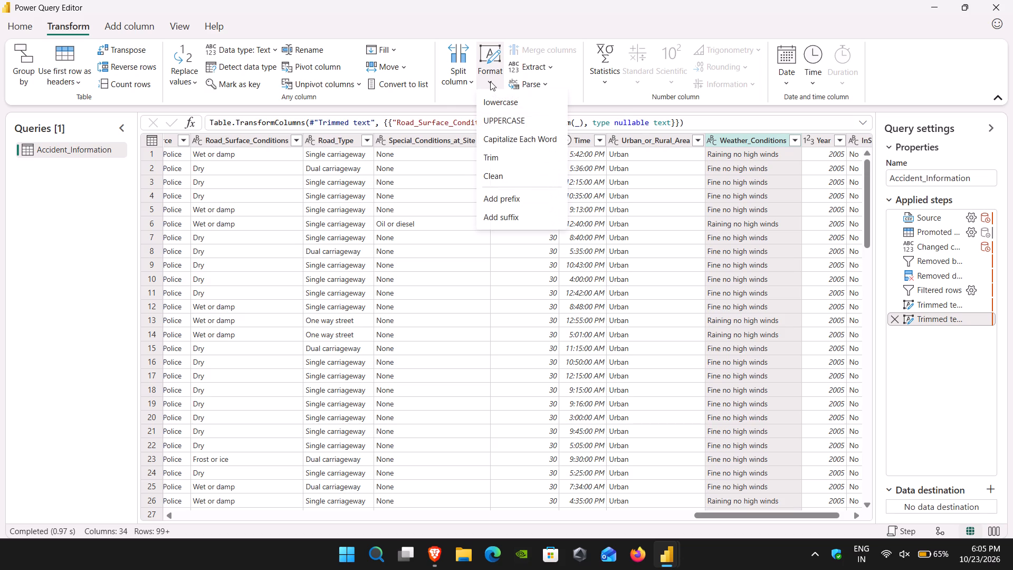
click(494, 159)
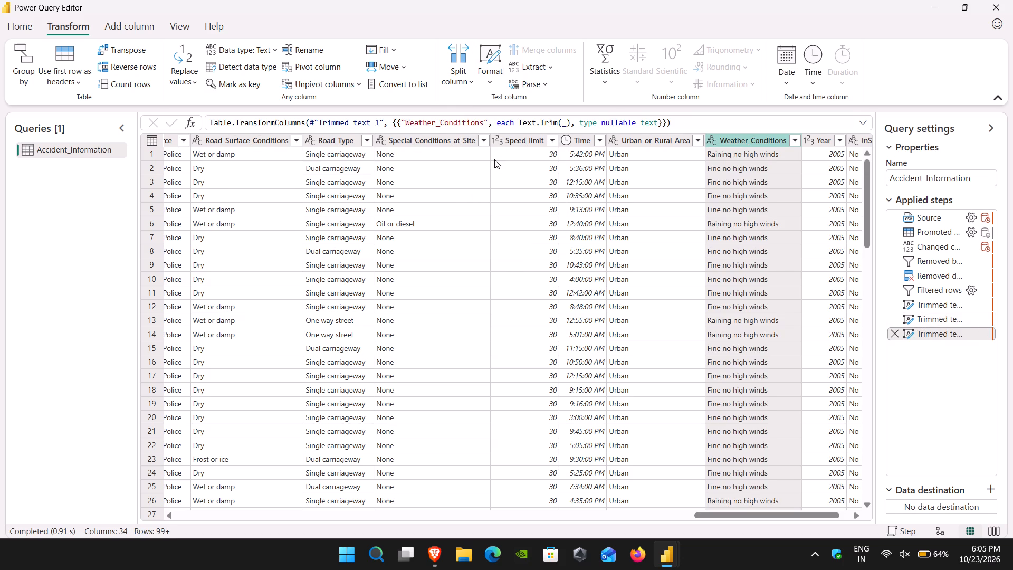
Examine the columns of the Accident_Information table from InScotland back to Accident_Index, and forward again to the road condition columns.
scroll(689, 265, left, 2)
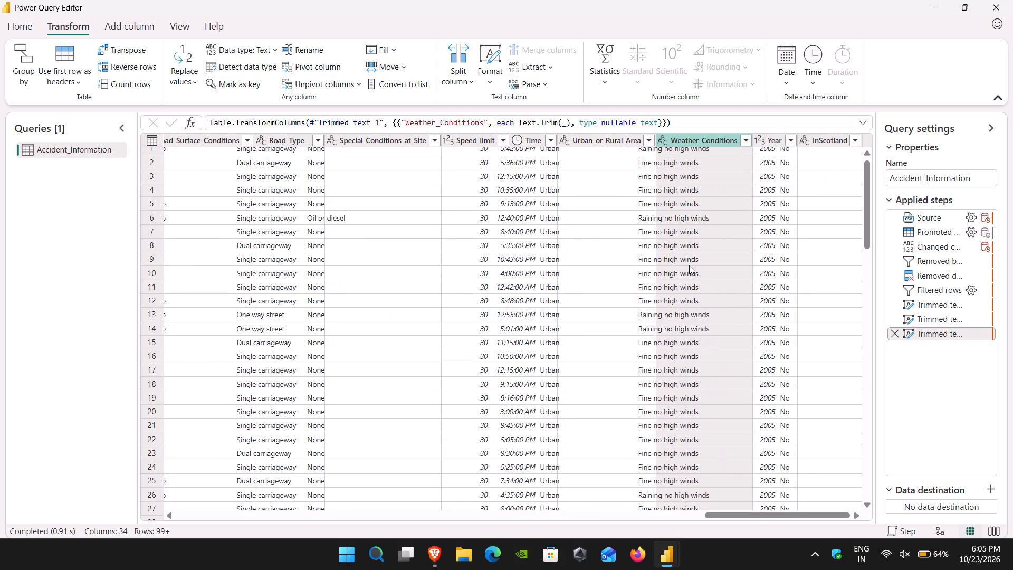
scroll(689, 265, left, 3)
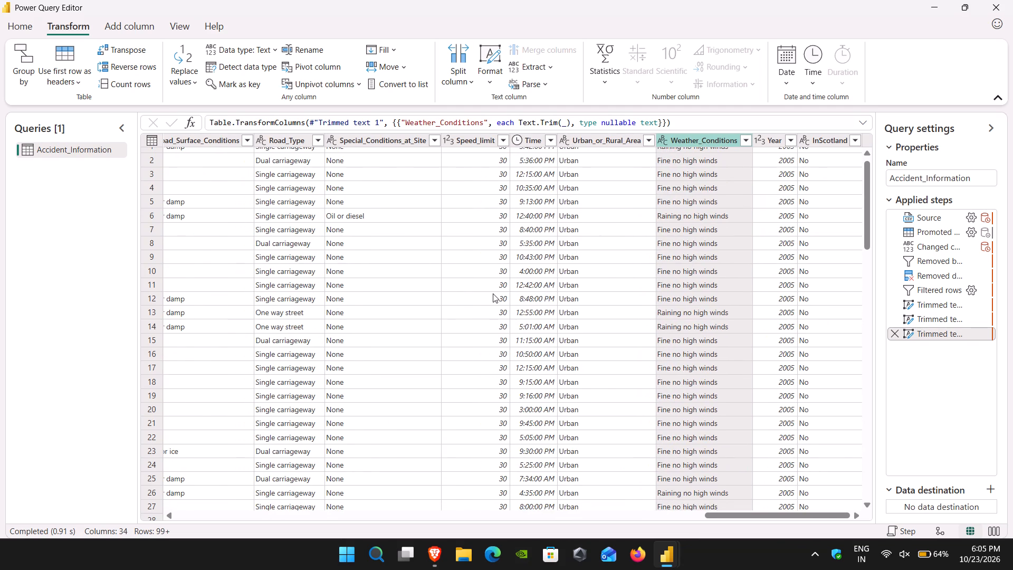
scroll(493, 293, right, 9)
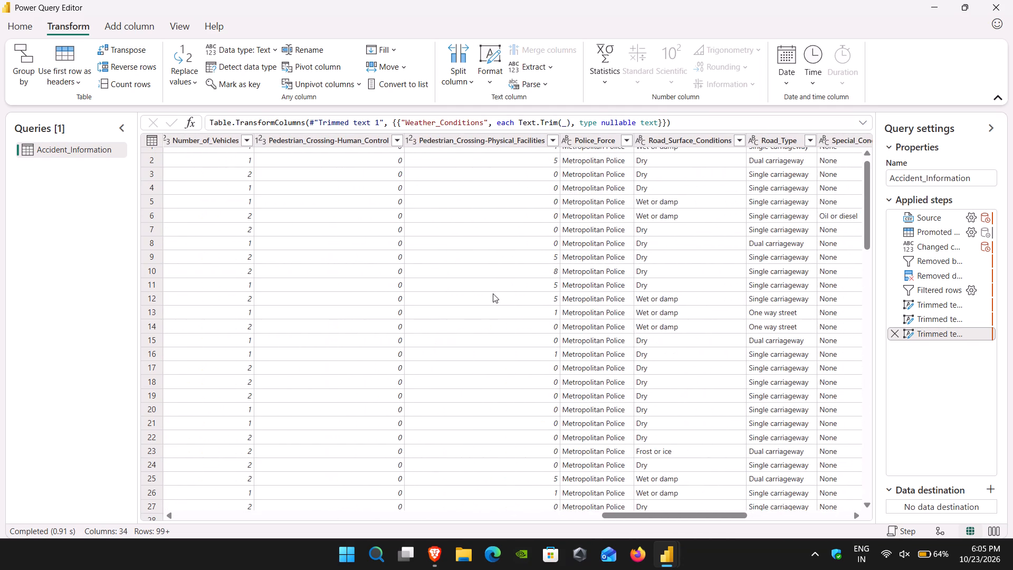
scroll(493, 293, right, 9)
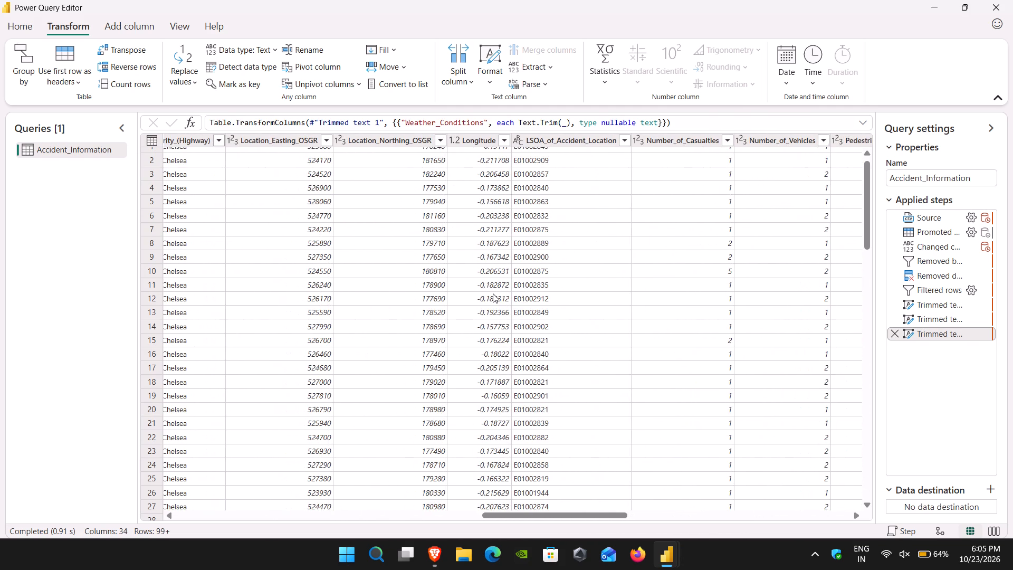
scroll(493, 293, right, 6)
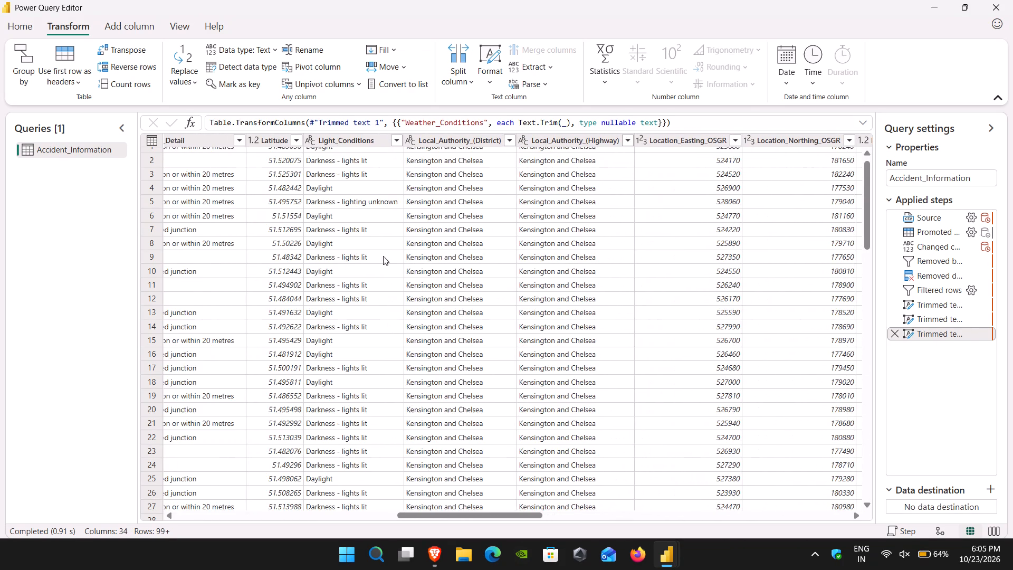
scroll(350, 206, up, 7)
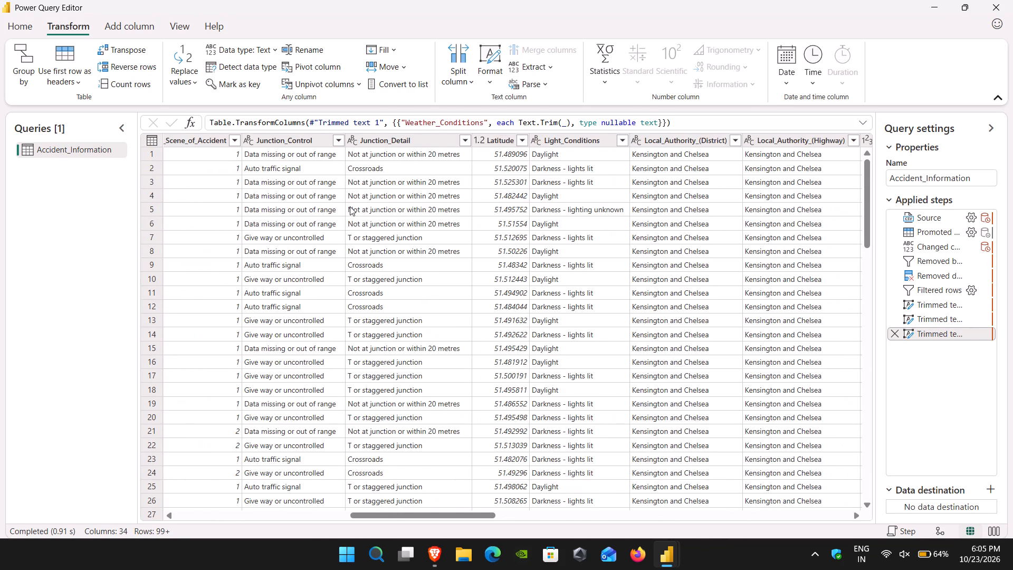
scroll(350, 206, right, 7)
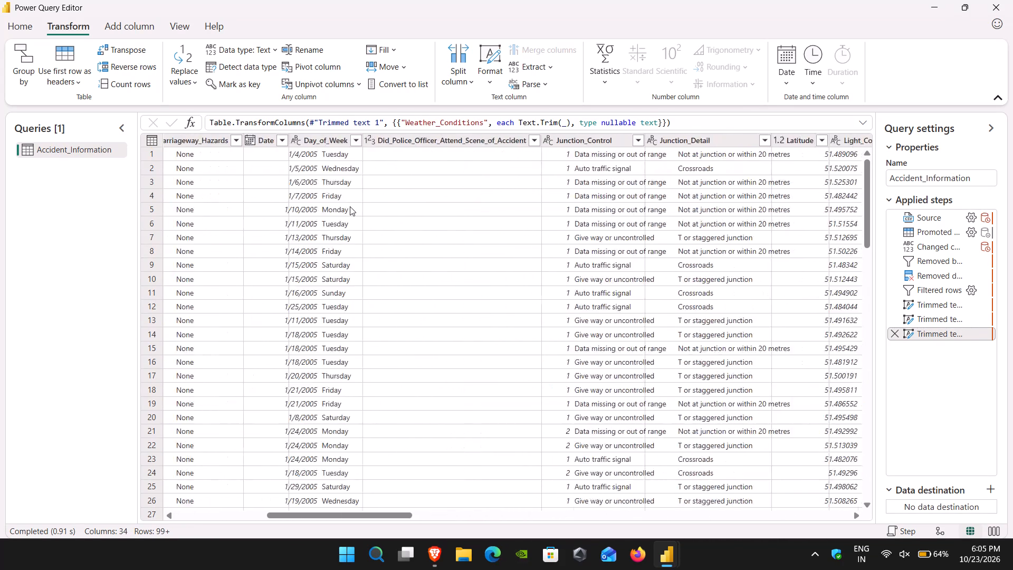
scroll(350, 206, right, 7)
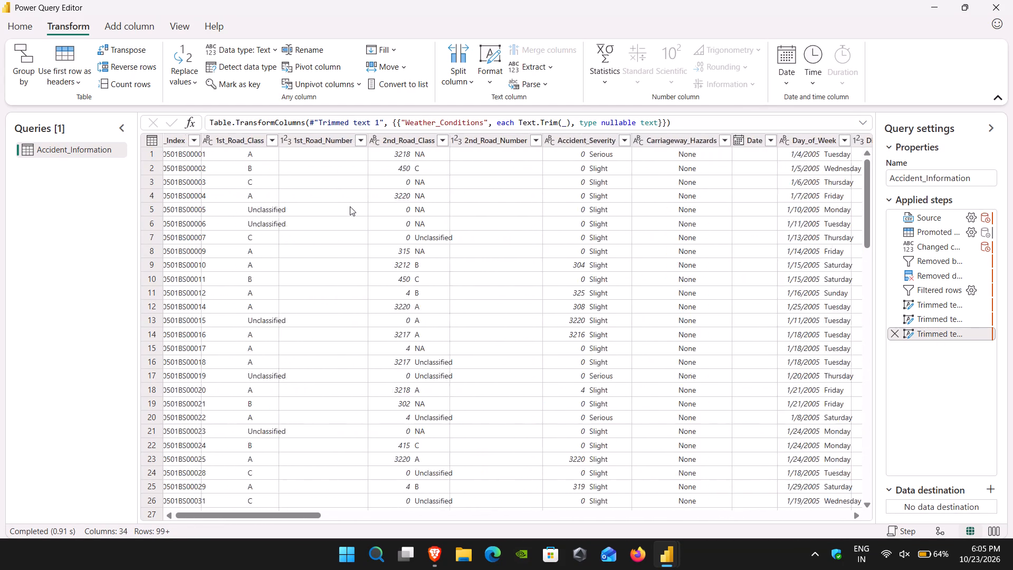
scroll(350, 206, right, 3)
scroll(350, 206, left, 5)
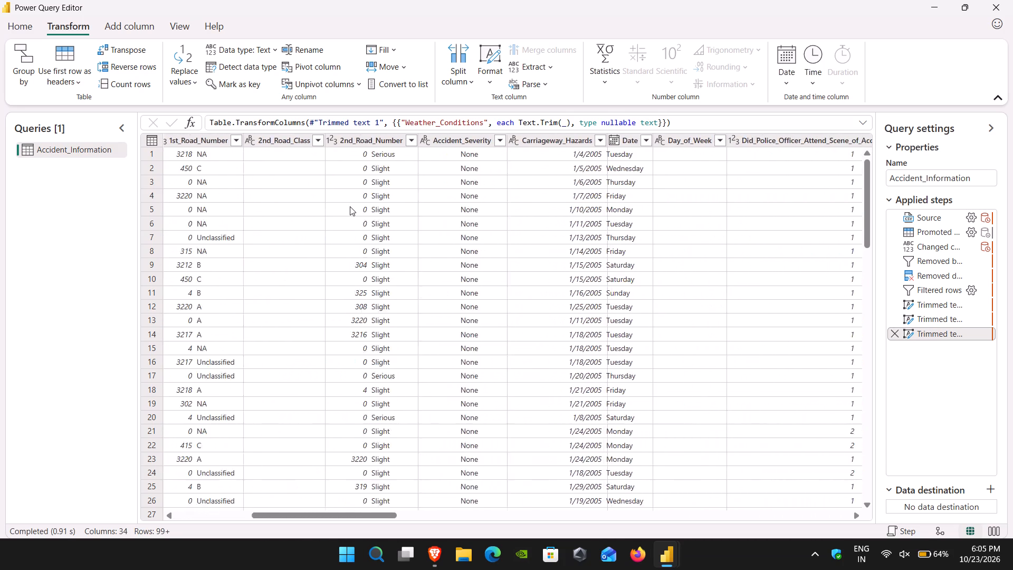
scroll(350, 206, left, 5)
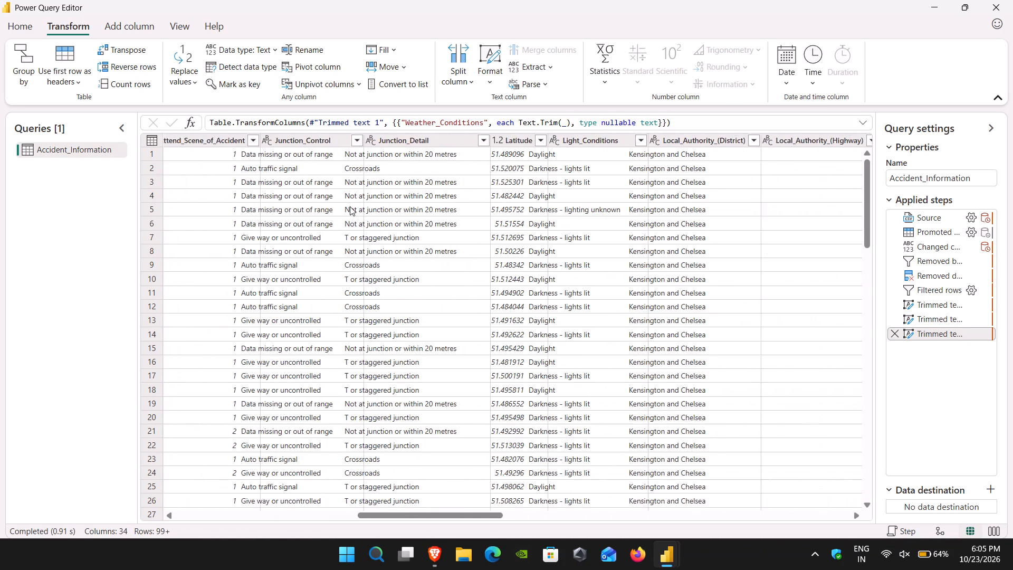
scroll(350, 206, left, 1)
scroll(666, 219, left, 2)
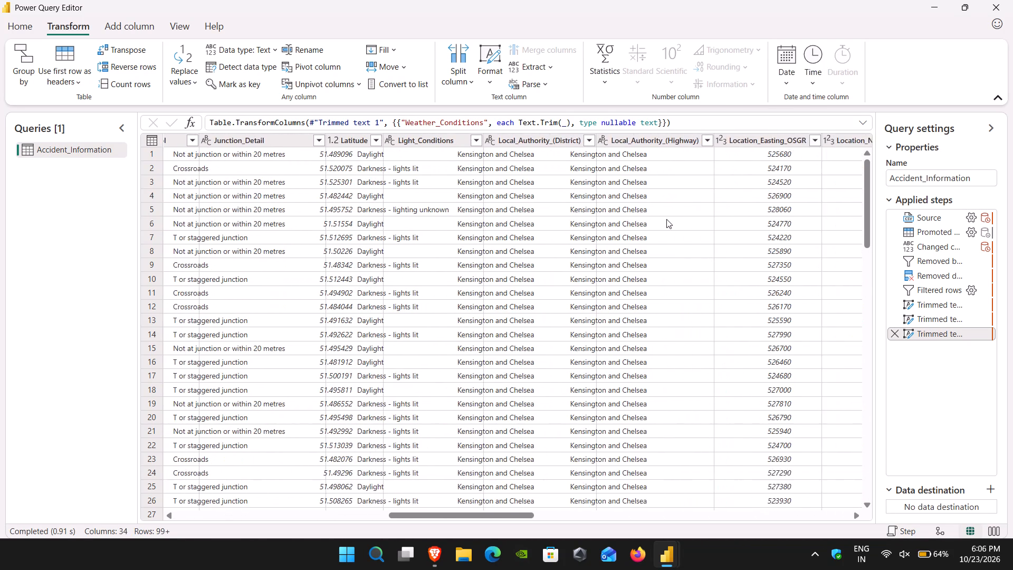
scroll(666, 219, left, 7)
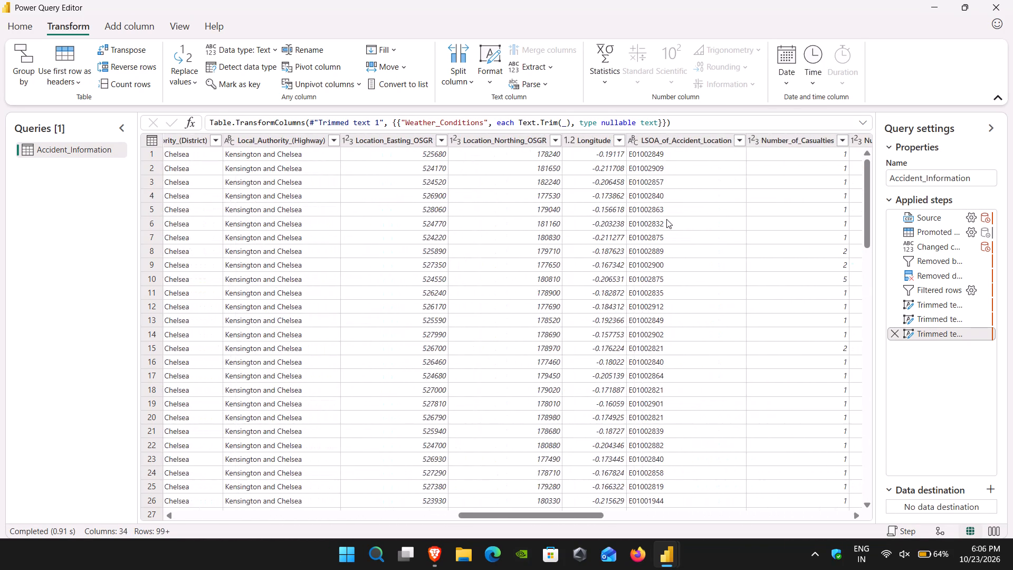
scroll(666, 219, left, 4)
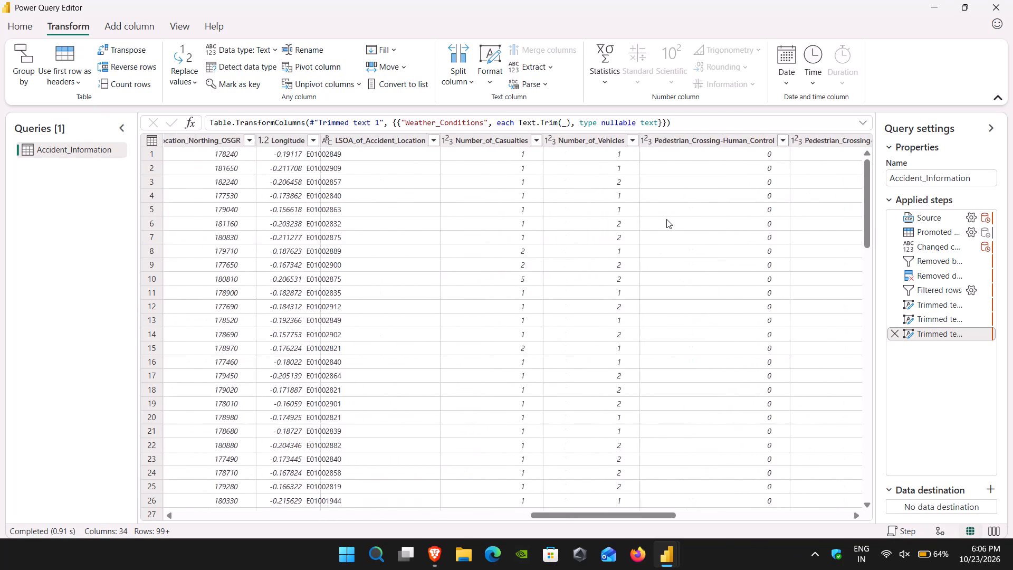
scroll(666, 219, left, 6)
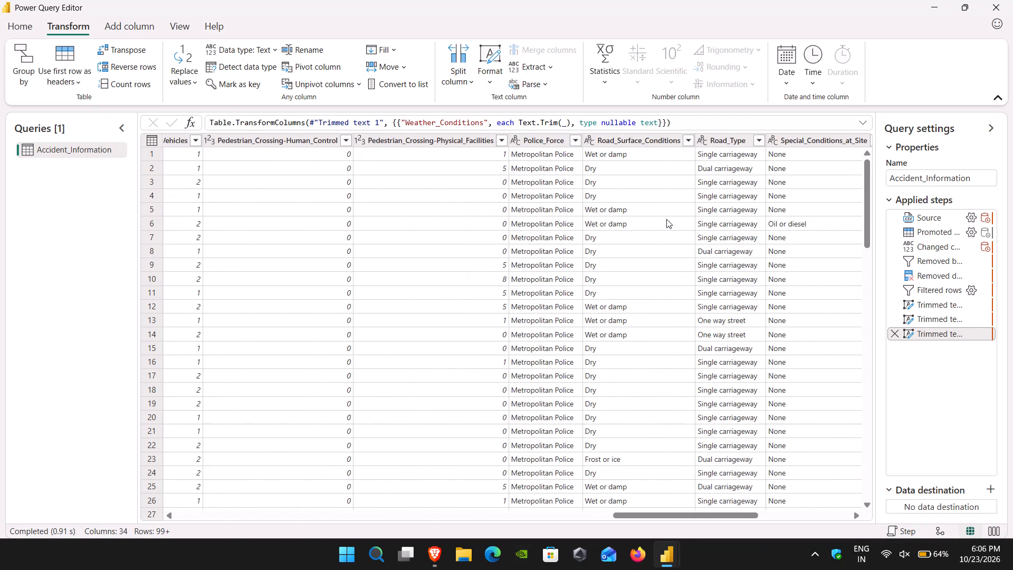
Trim leading and trailing whitespace from the text in the Accident_Severity column.
scroll(666, 219, left, 6)
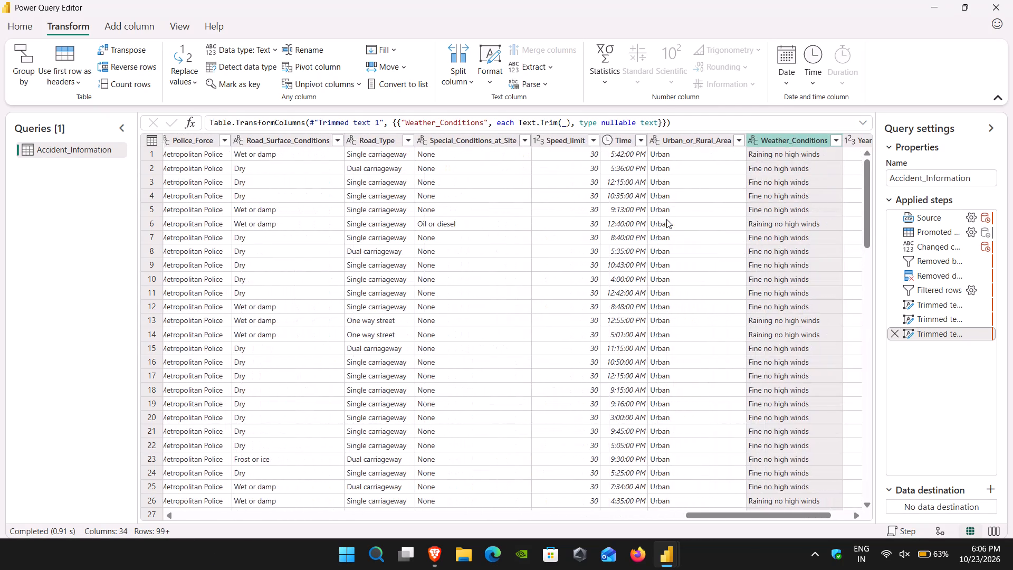
scroll(666, 219, left, 3)
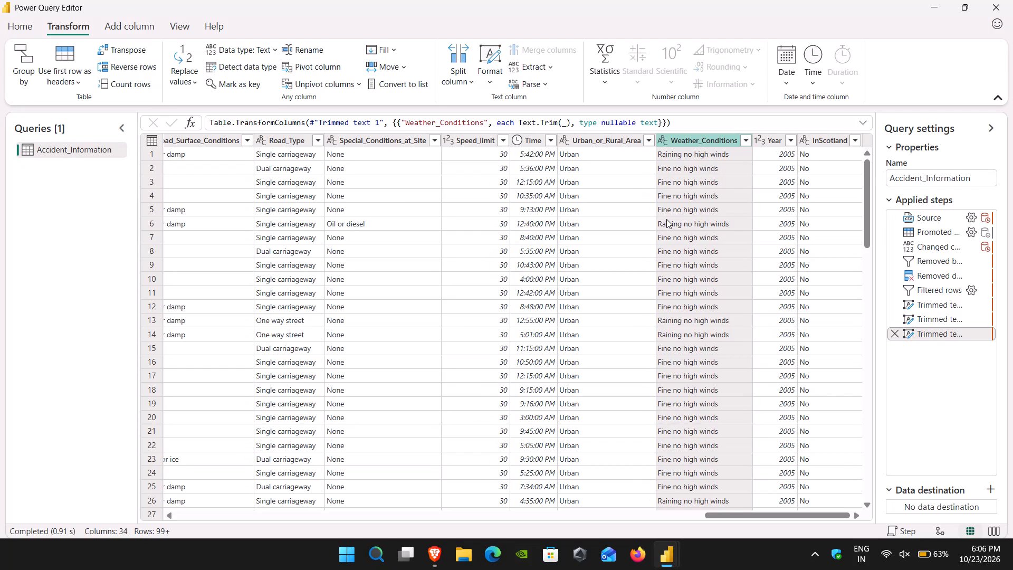
scroll(432, 228, right, 2)
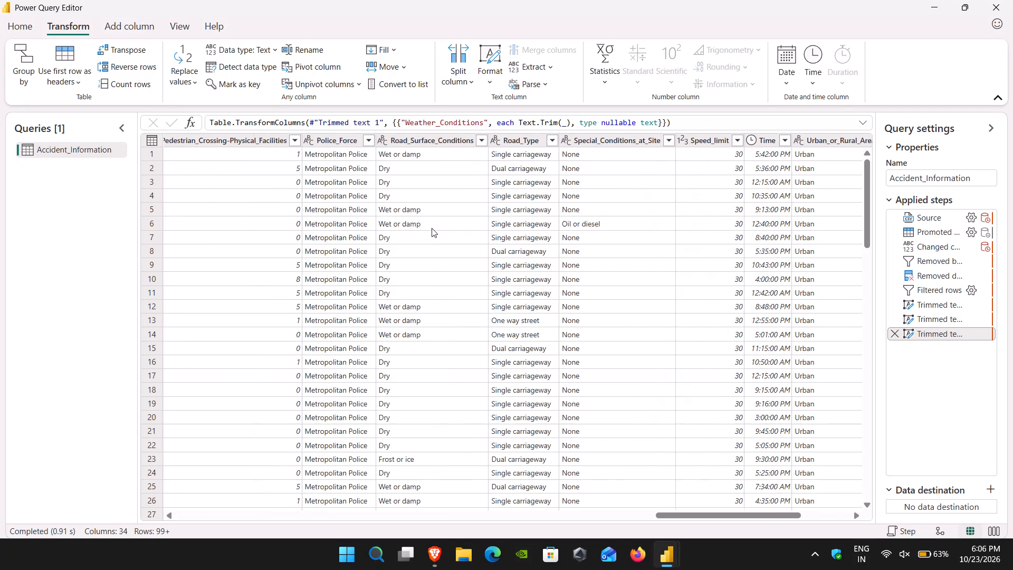
scroll(432, 228, right, 12)
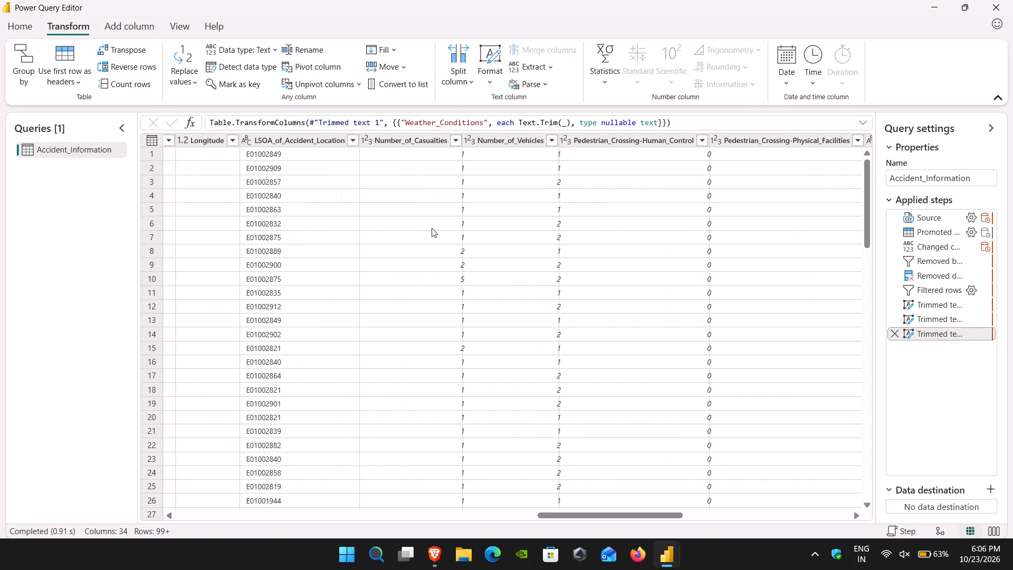
scroll(432, 228, right, 7)
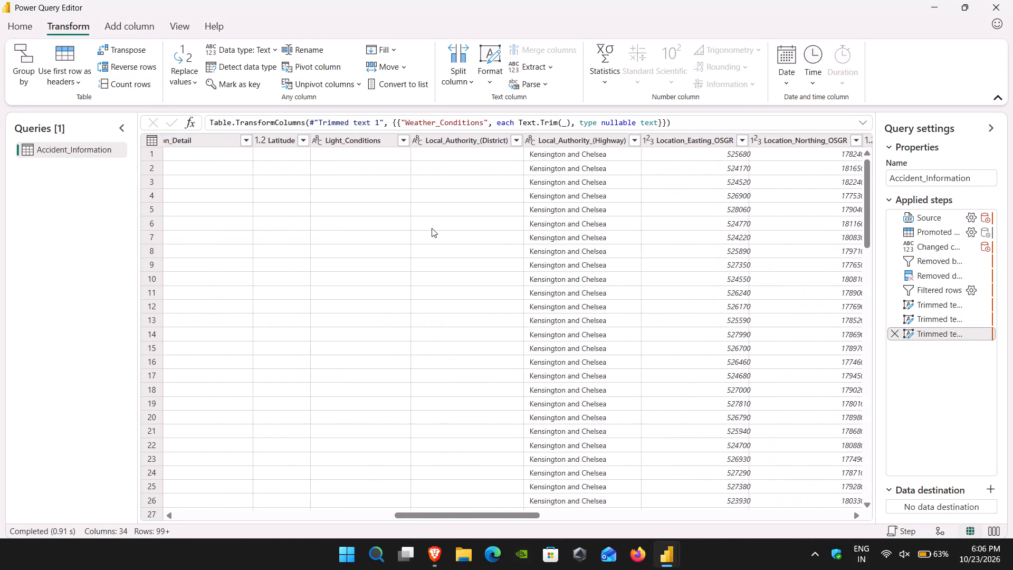
scroll(432, 228, right, 6)
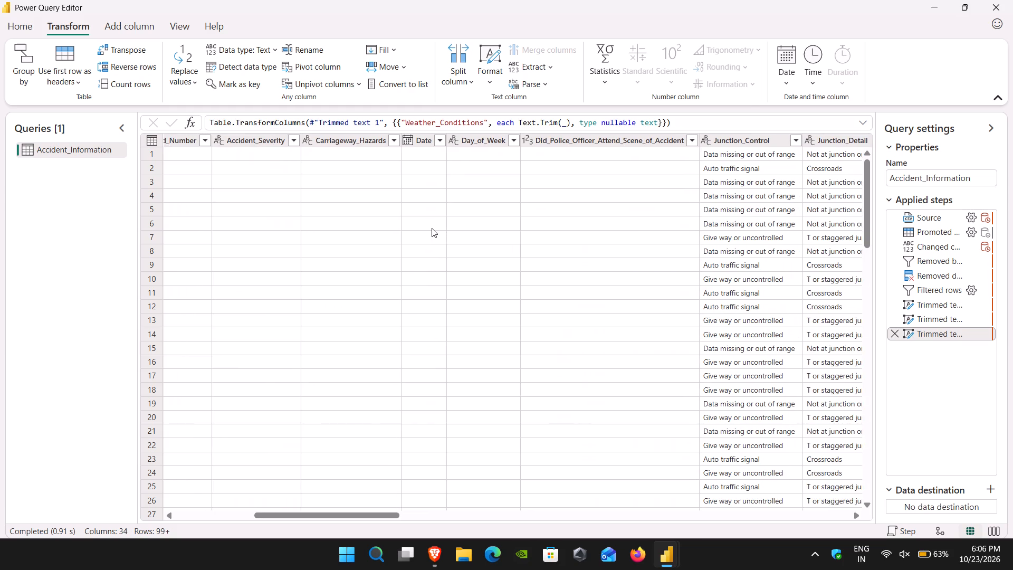
click(284, 138)
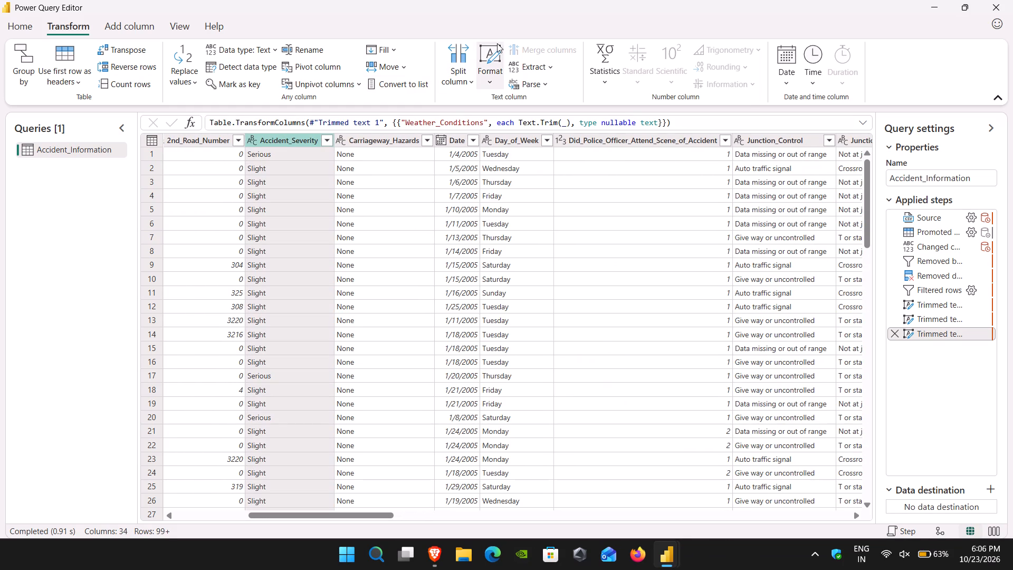
click(488, 78)
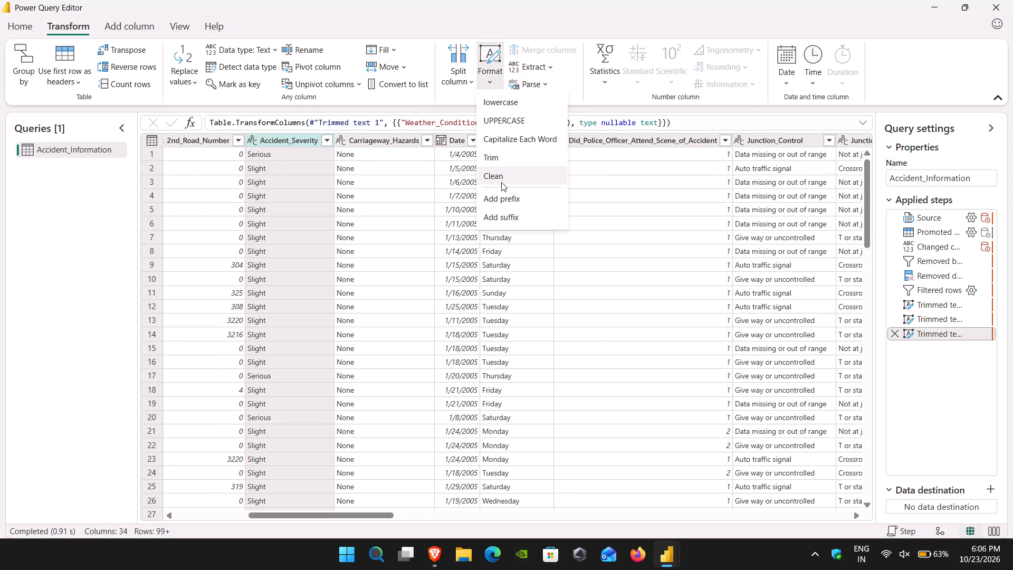
click(501, 158)
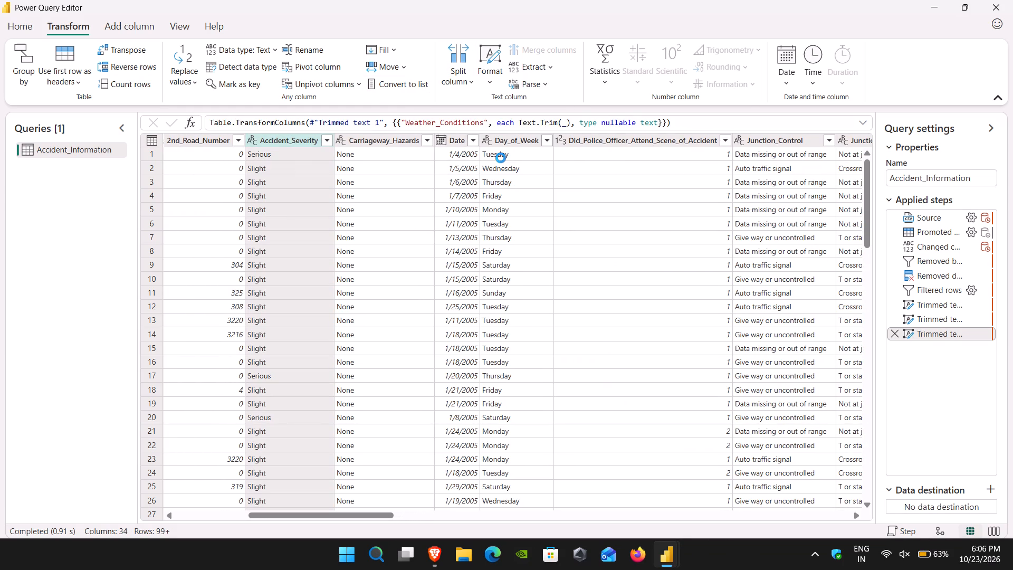
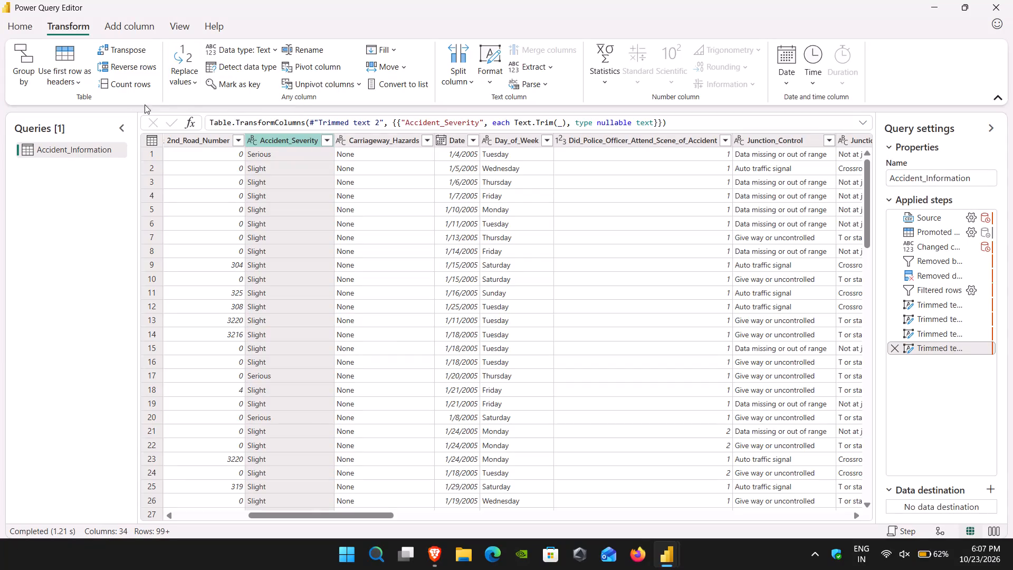
Set the data type of the Accident_Index column to Text.
scroll(244, 246, right, 14)
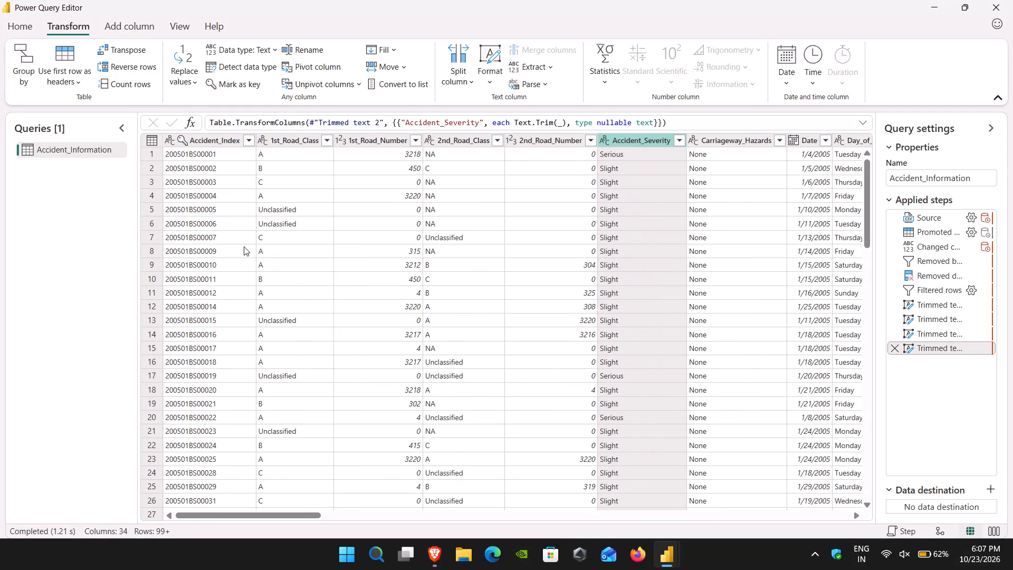
click(250, 140)
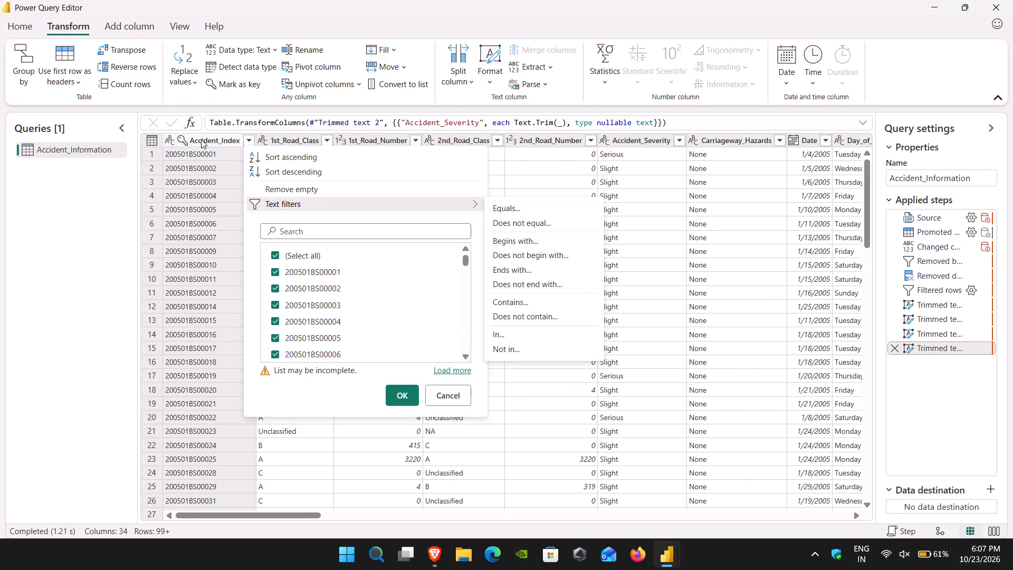
click(169, 140)
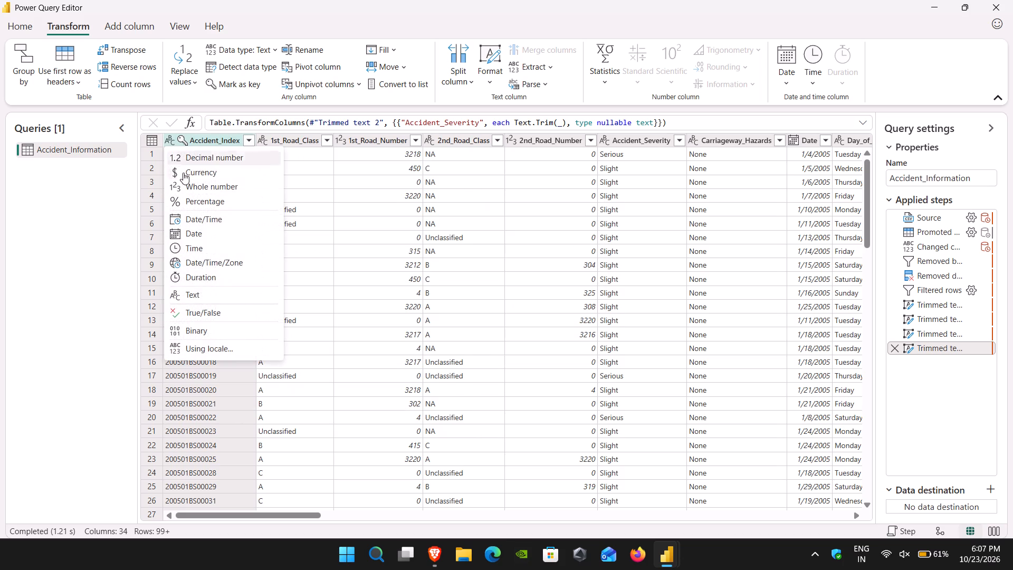
click(194, 292)
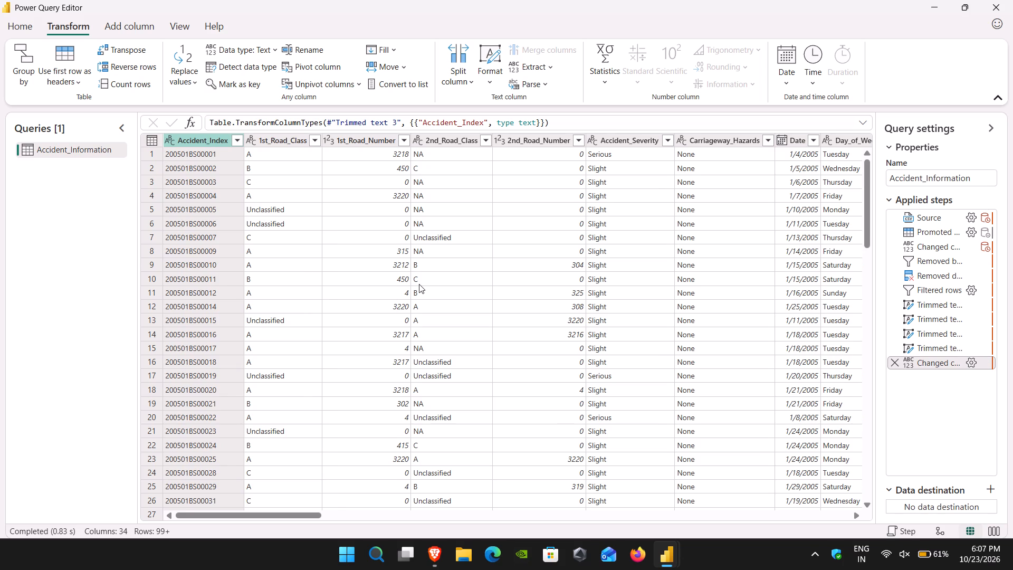
Set the data type of the Accident_Severity column to Text and of the Date column to Date.
scroll(419, 284, left, 7)
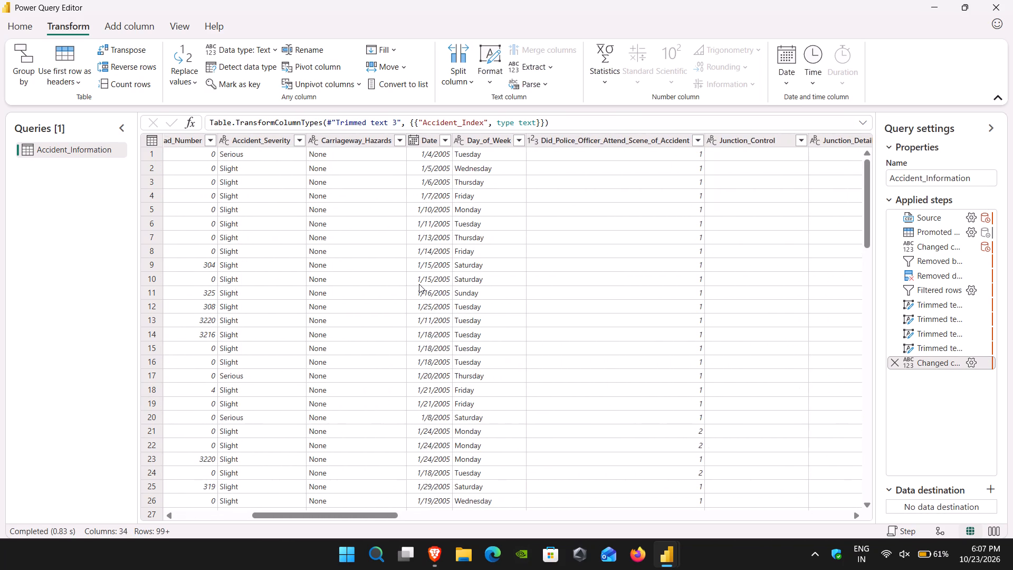
click(226, 139)
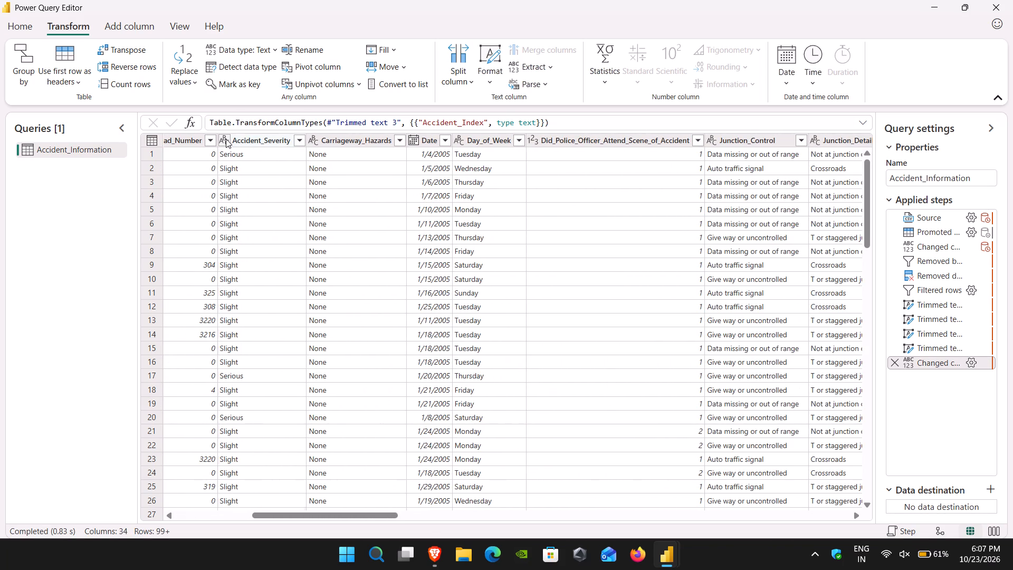
click(258, 293)
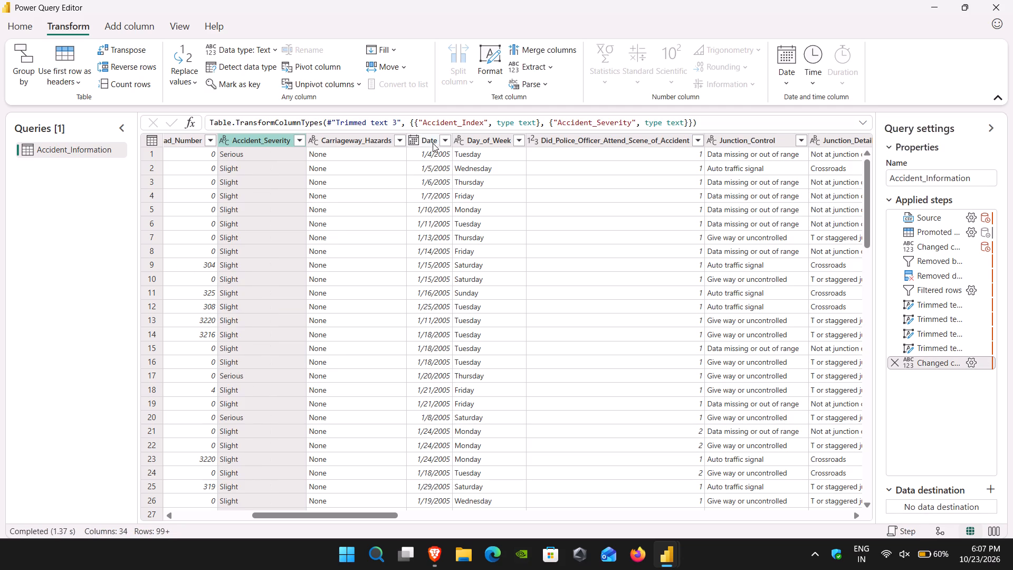
click(416, 140)
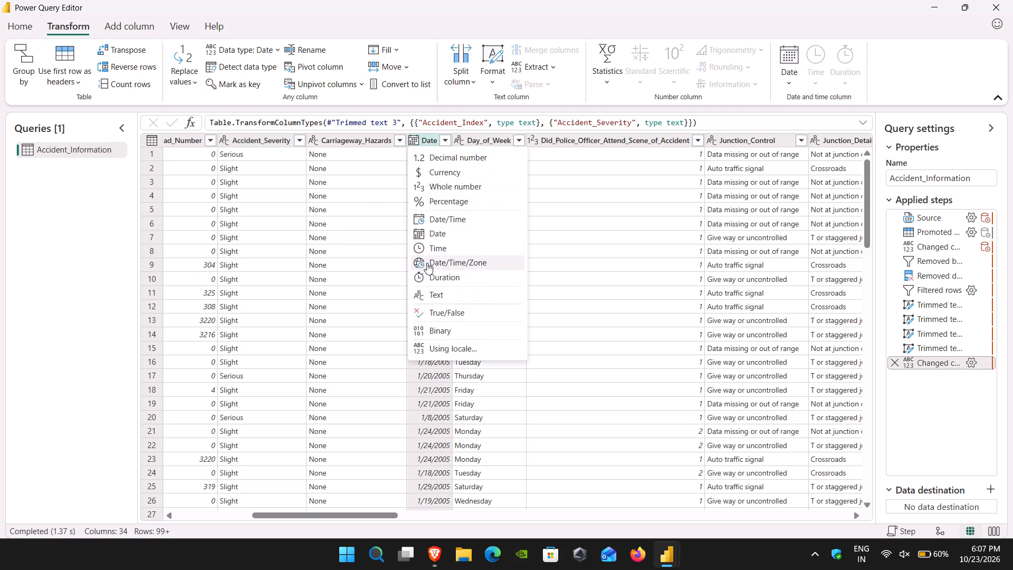
click(437, 233)
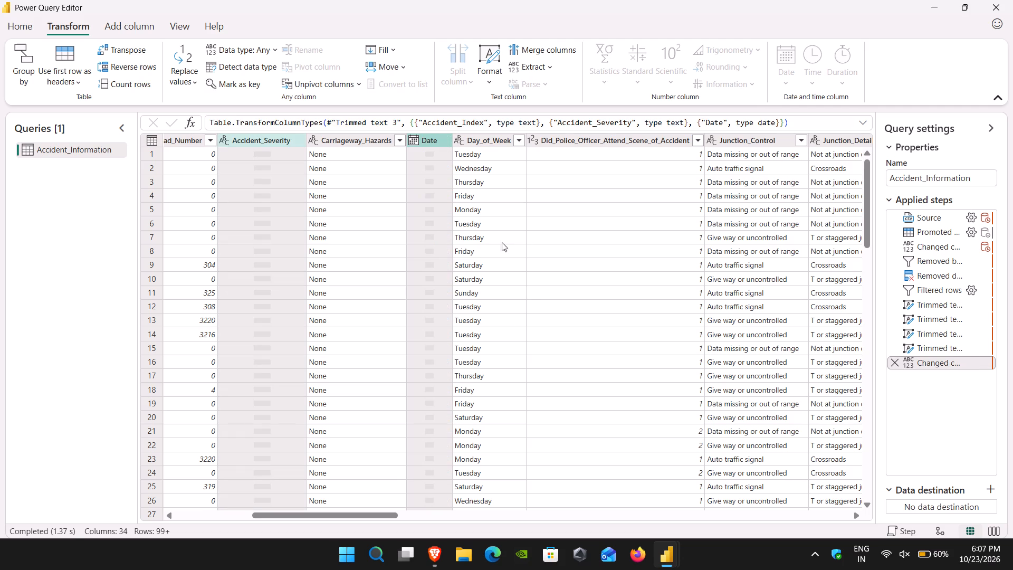
Set the data type of the Latitude and Longitude columns to Decimal number.
scroll(456, 314, left, 6)
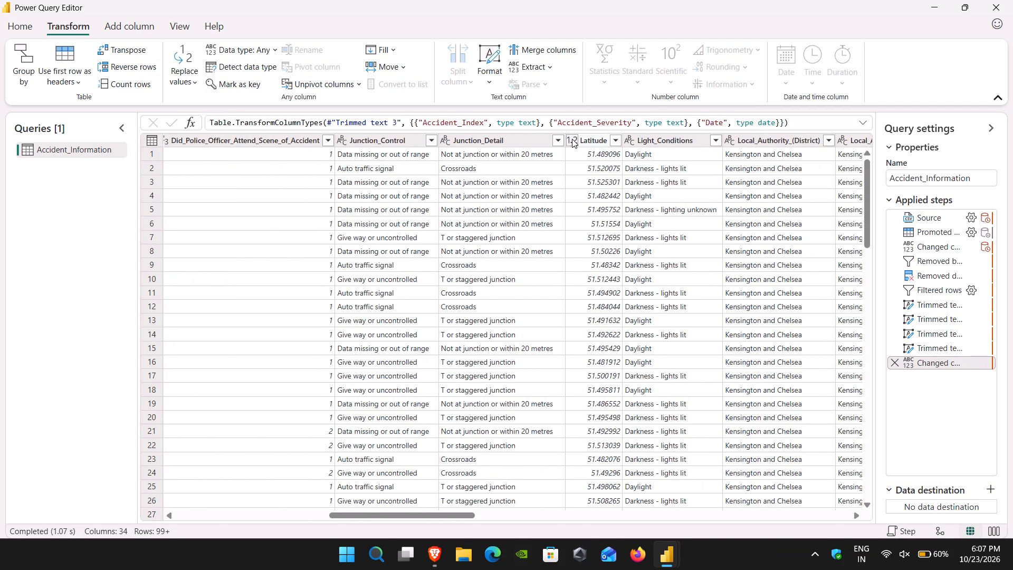
click(572, 139)
click(533, 156)
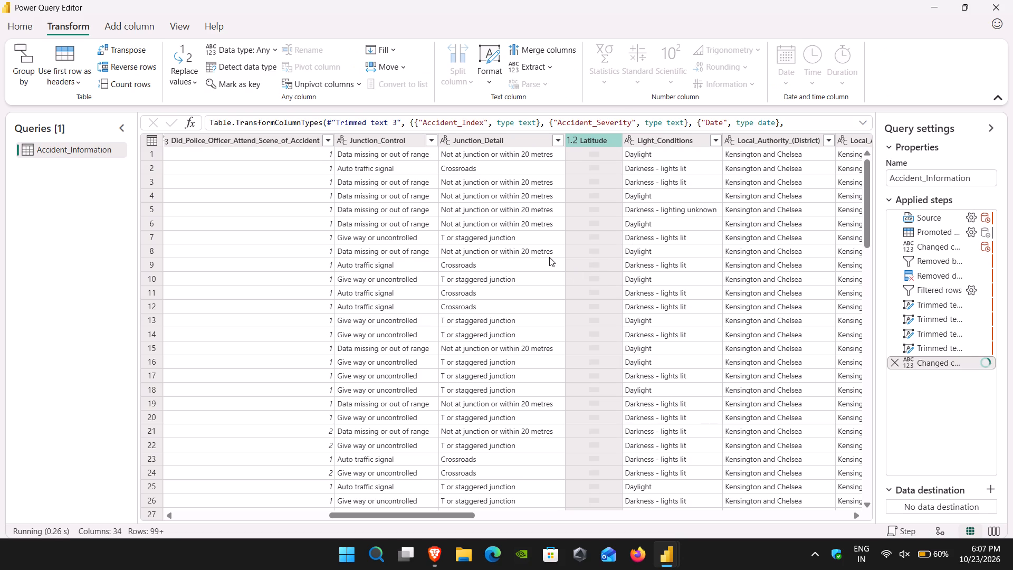
scroll(668, 253, left, 4)
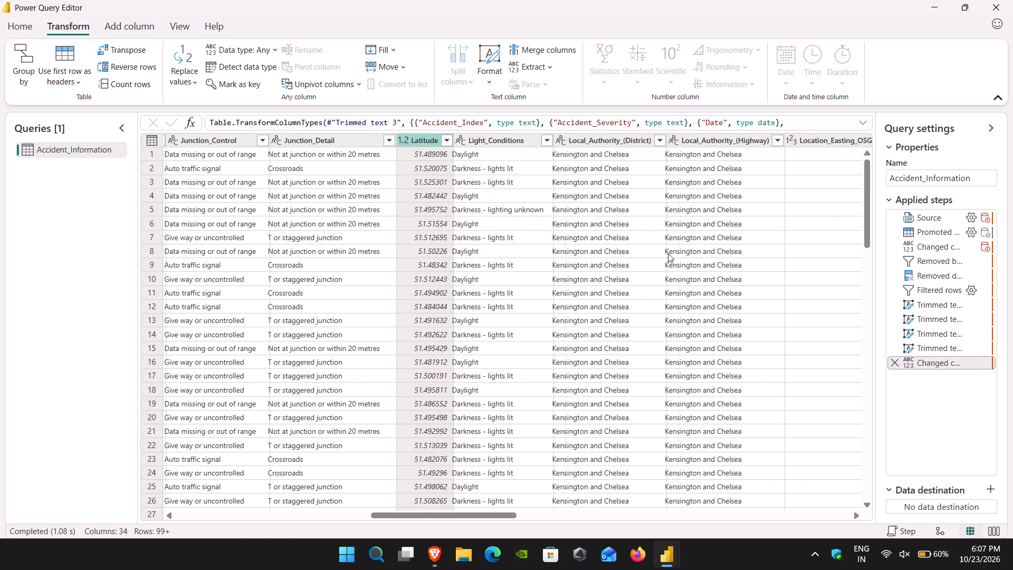
scroll(668, 253, left, 4)
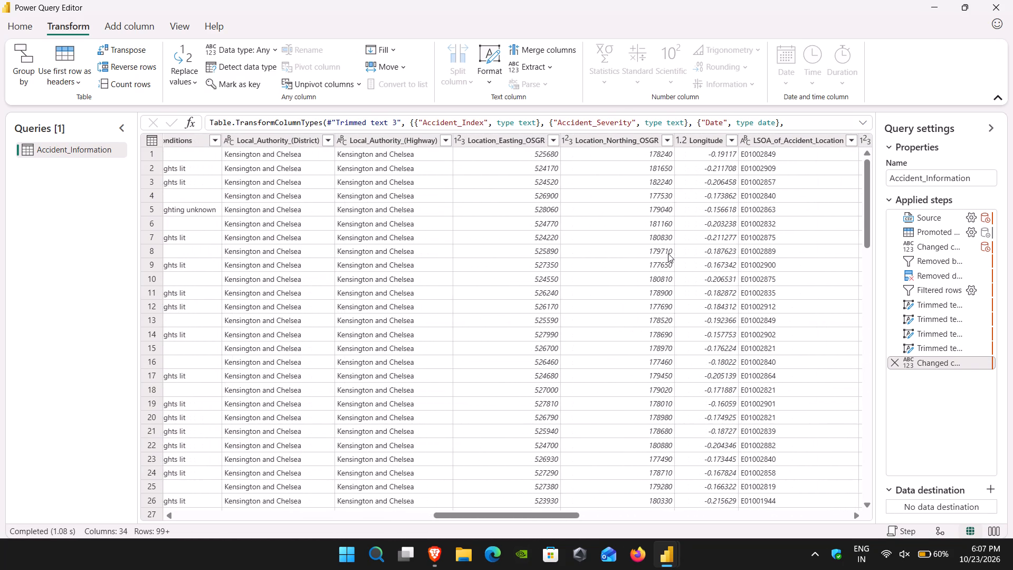
scroll(668, 253, left, 1)
click(684, 140)
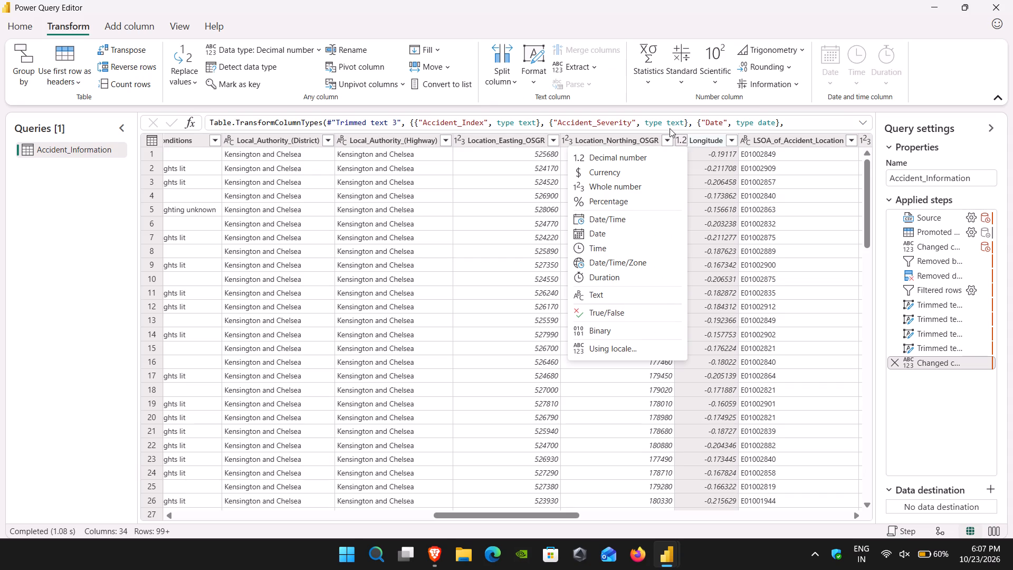
click(611, 153)
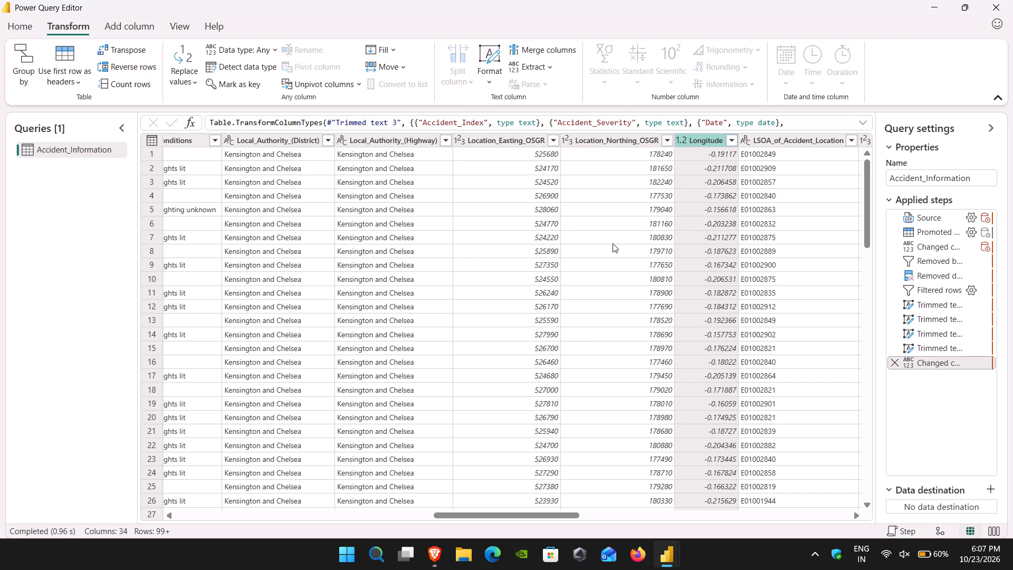
Set the data type of the Number_of_Casualties and Number_of_Vehicles columns to Whole number.
scroll(454, 217, left, 4)
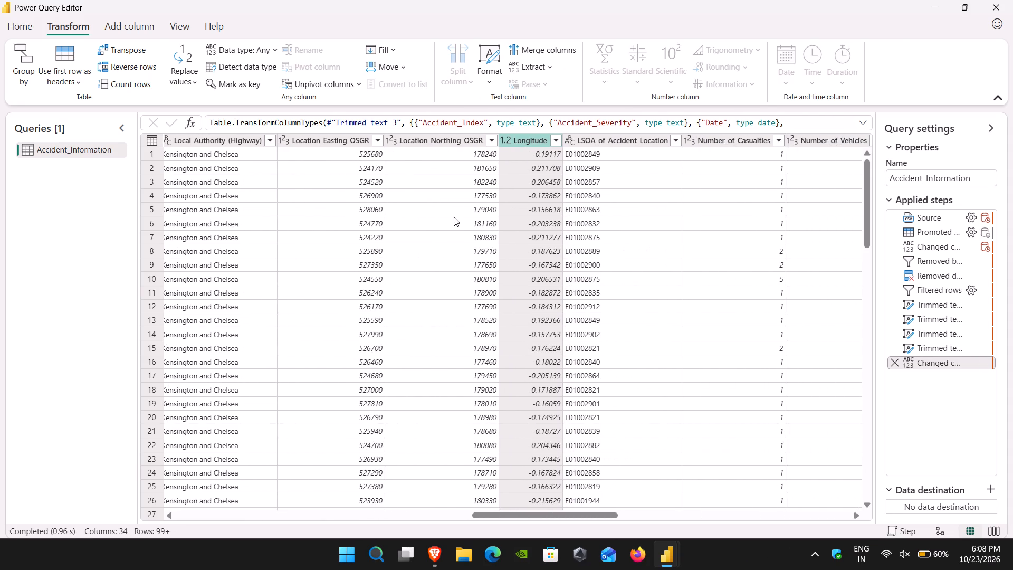
scroll(454, 217, left, 1)
click(568, 136)
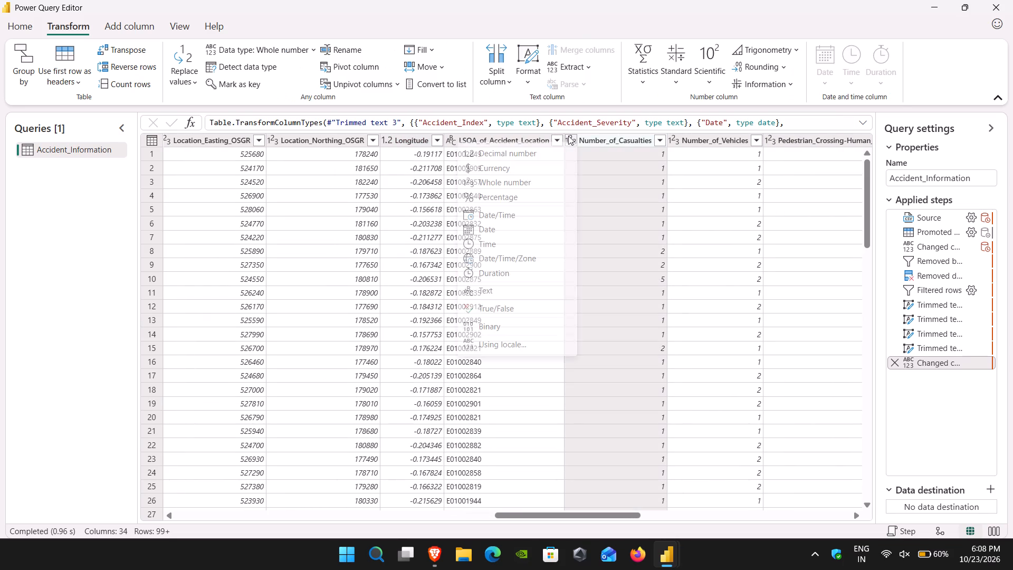
click(521, 185)
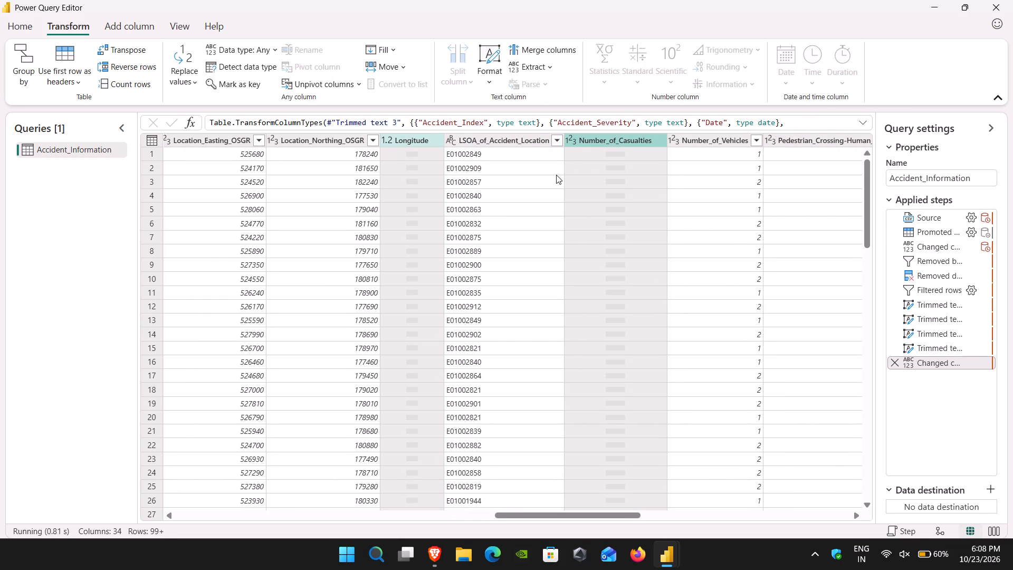
click(680, 137)
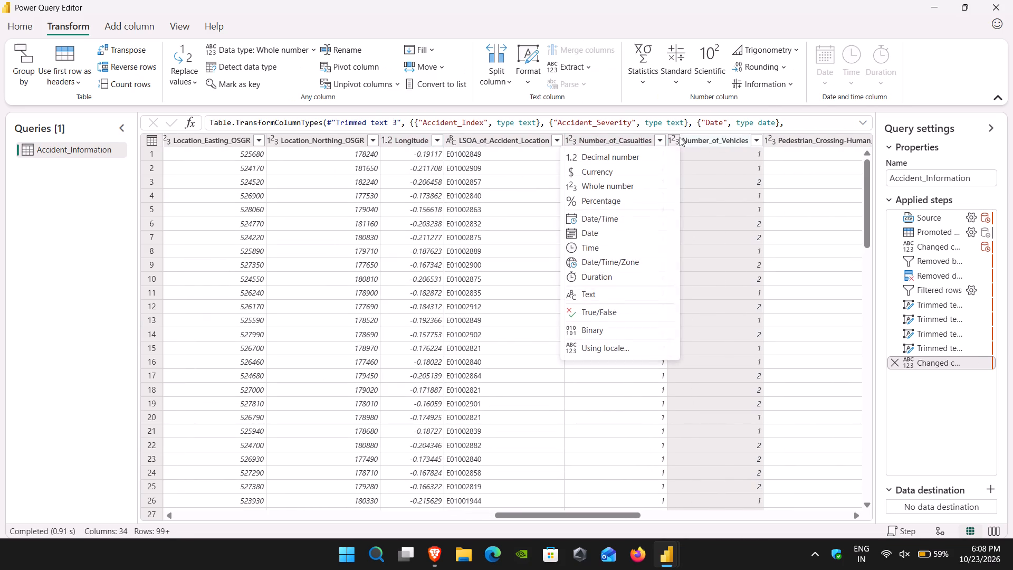
click(611, 188)
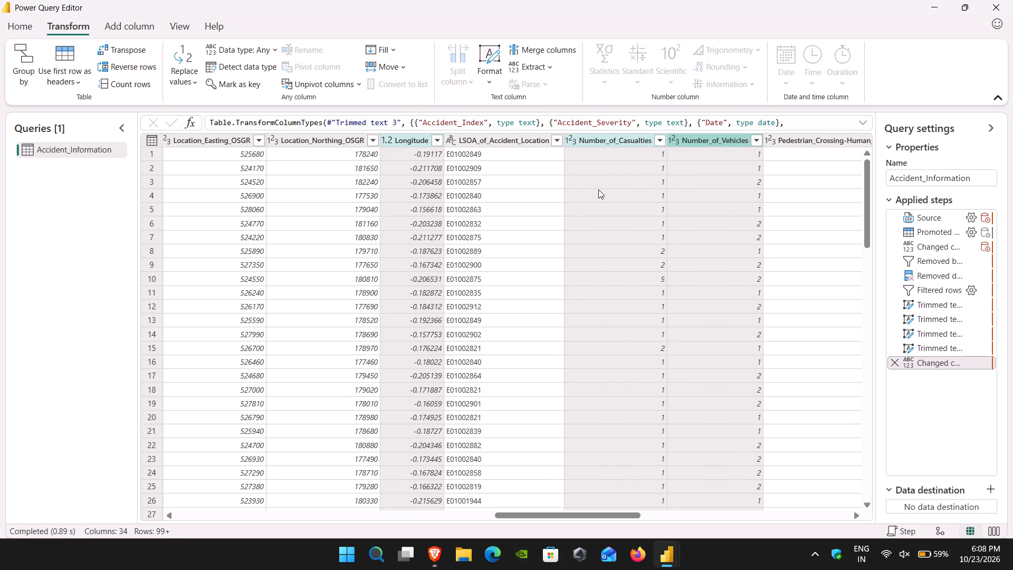
Examine the table's columns and their types from the pedestrian crossing columns back to 2nd_Road_Class, and forward again.
scroll(432, 200, left, 4)
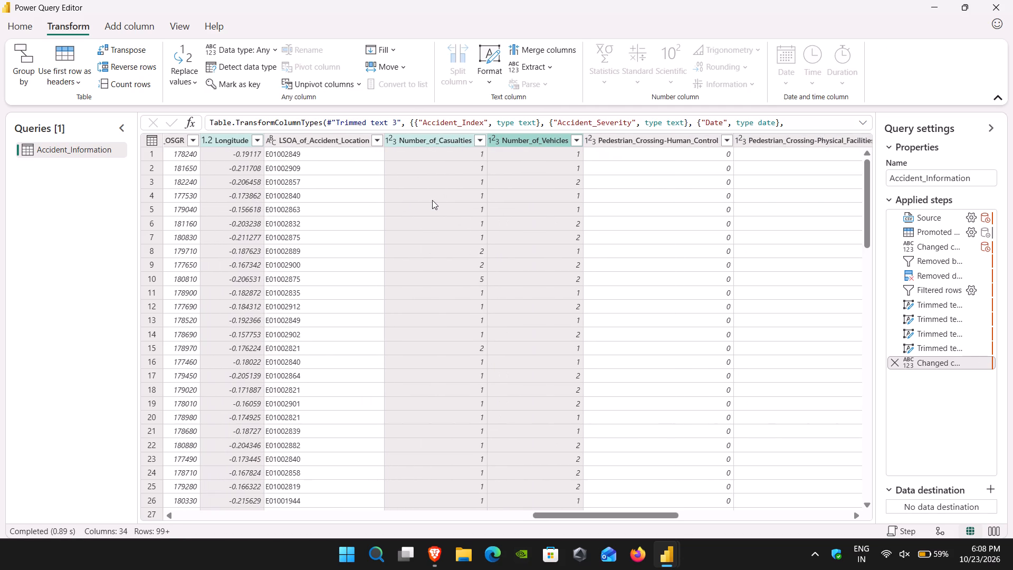
scroll(432, 200, right, 12)
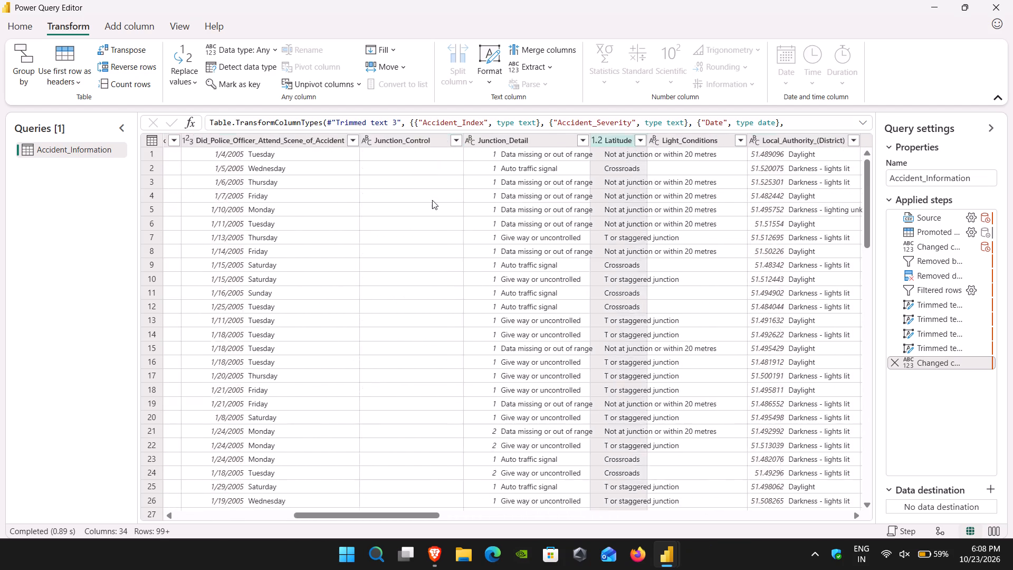
scroll(432, 200, right, 6)
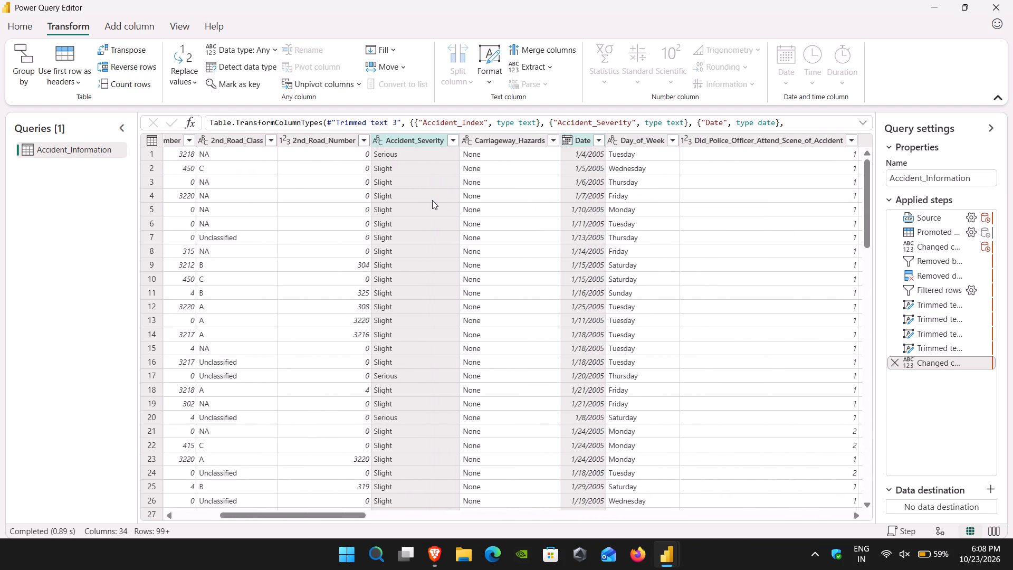
scroll(432, 200, right, 5)
scroll(432, 200, left, 6)
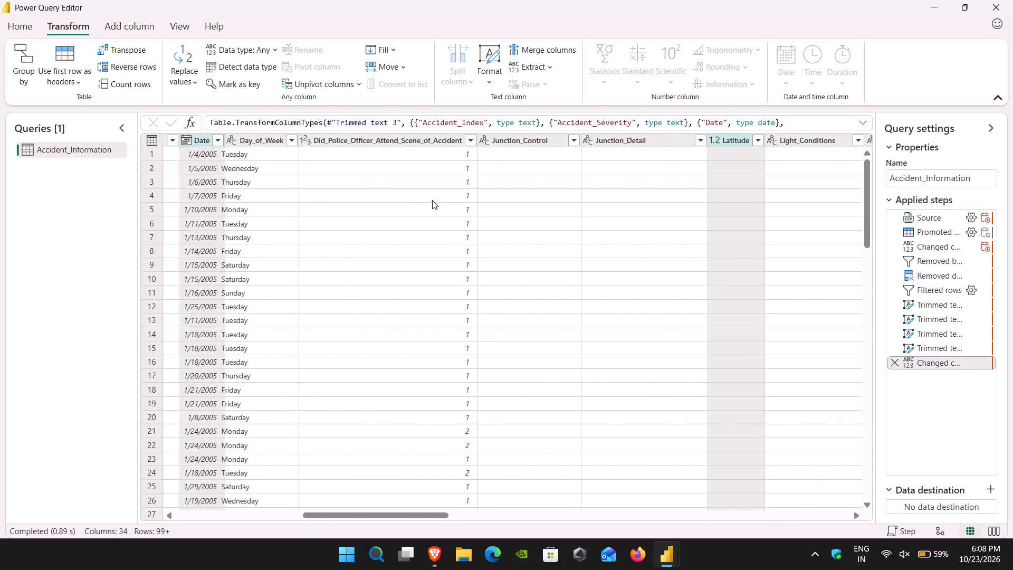
scroll(432, 200, left, 6)
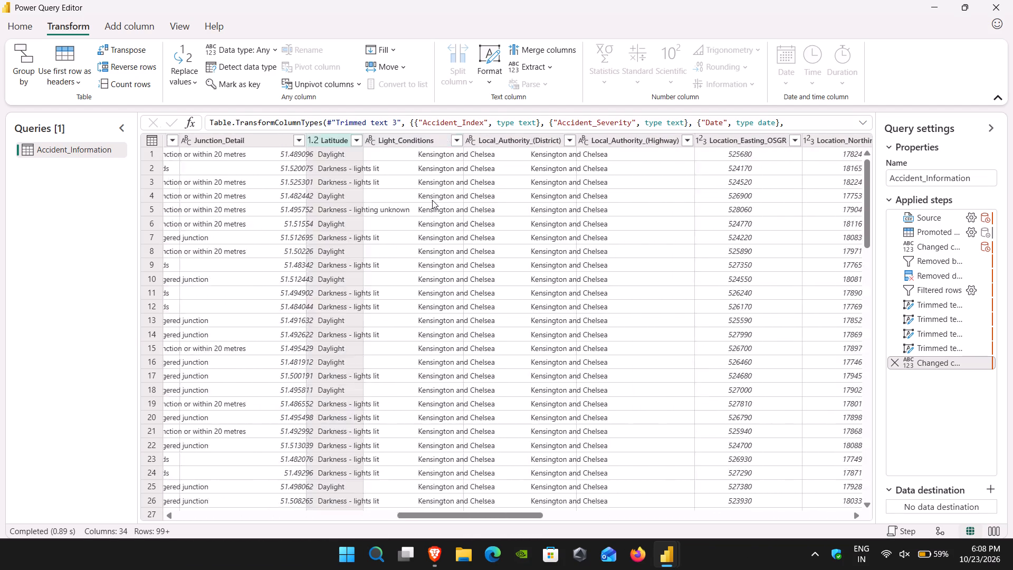
scroll(432, 200, left, 9)
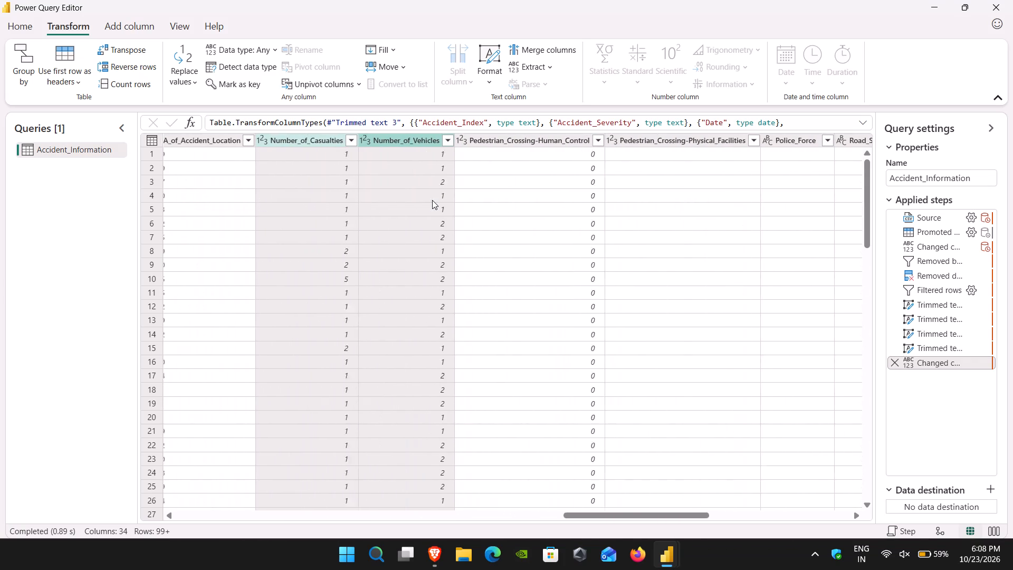
Set the data type of the Speed_limit column to Whole number.
scroll(432, 200, left, 4)
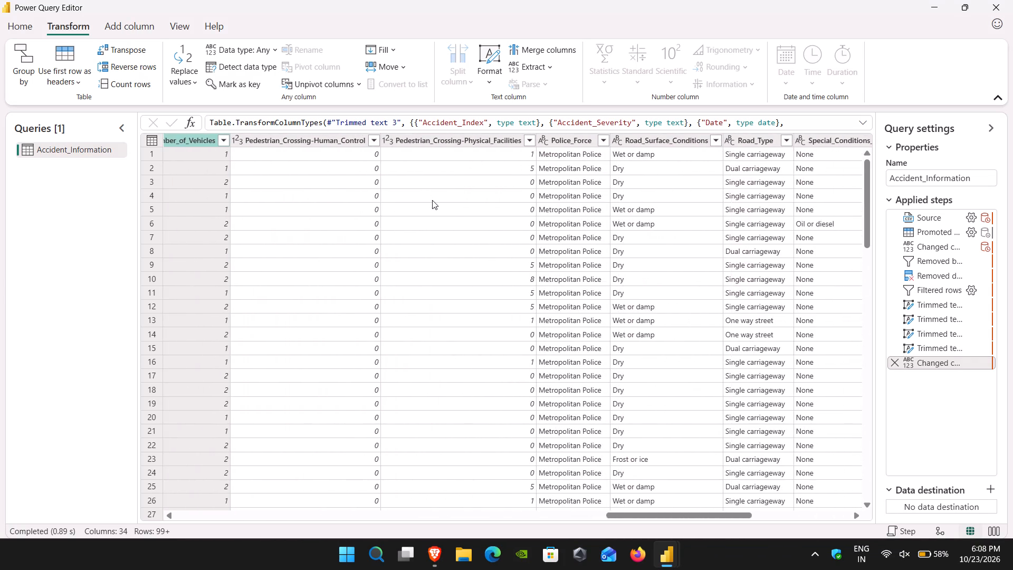
scroll(432, 200, left, 2)
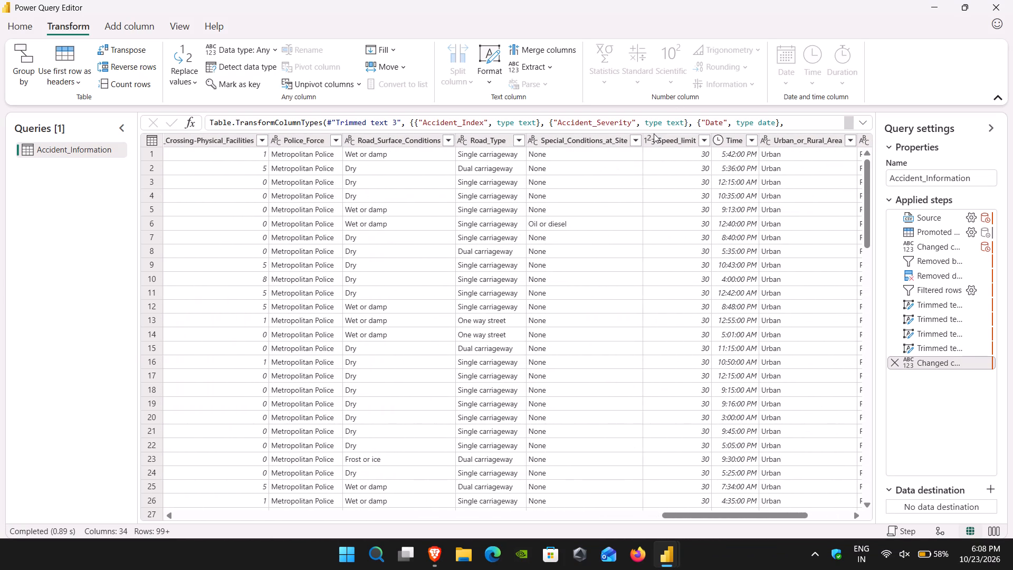
click(650, 138)
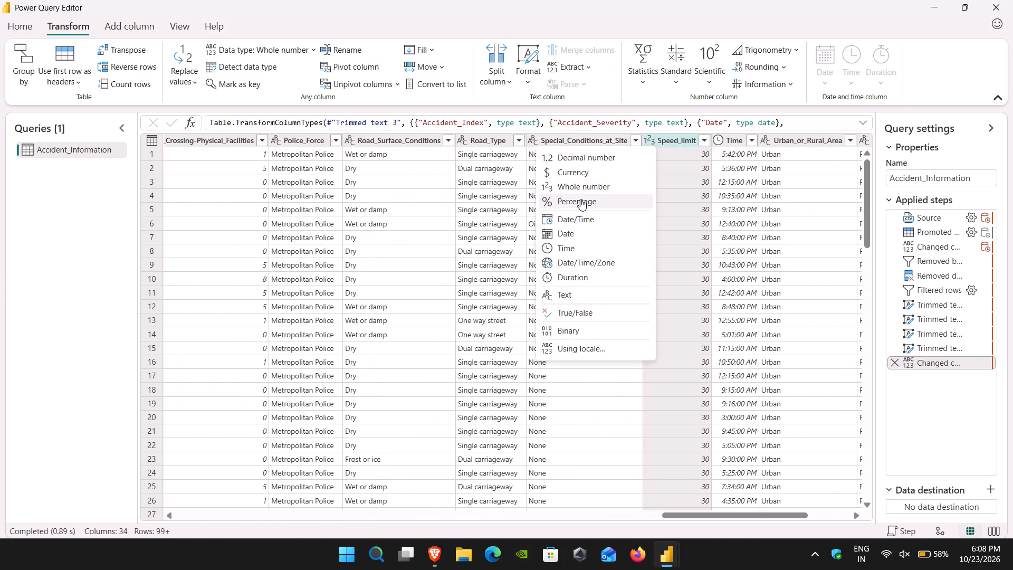
click(585, 187)
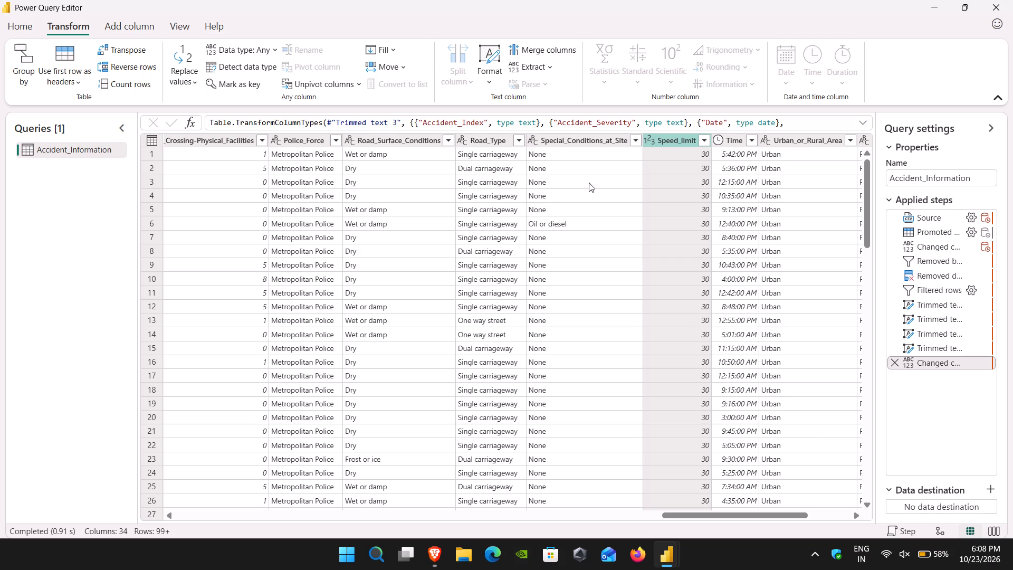
click(652, 140)
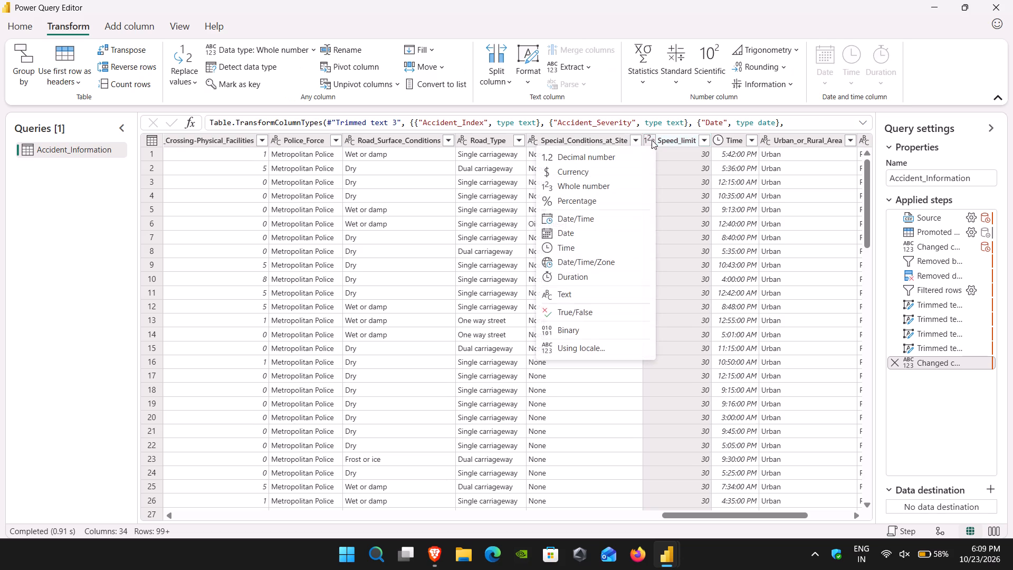
click(596, 186)
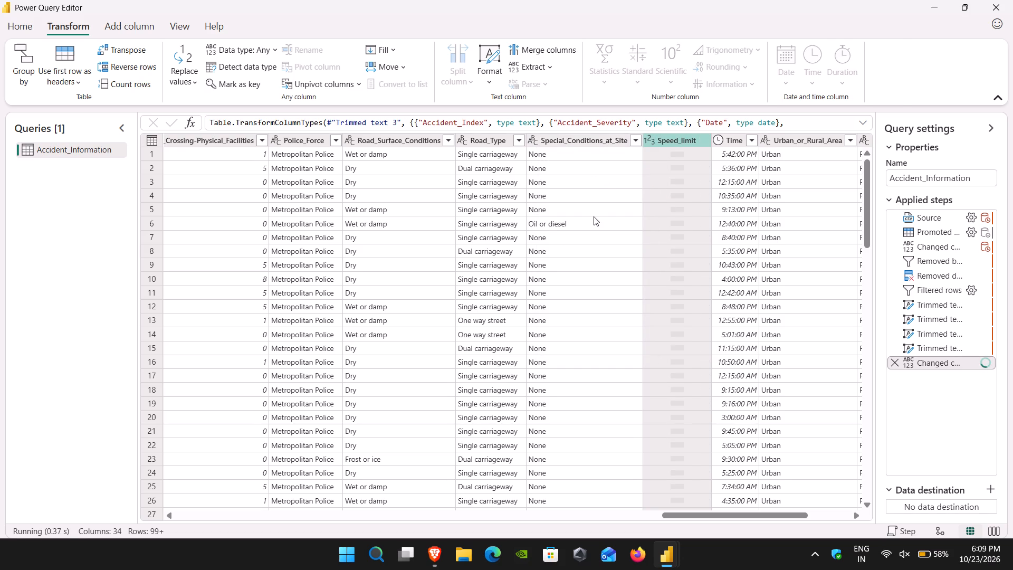
Set the data type of the Year column to Whole number.
scroll(594, 216, left, 3)
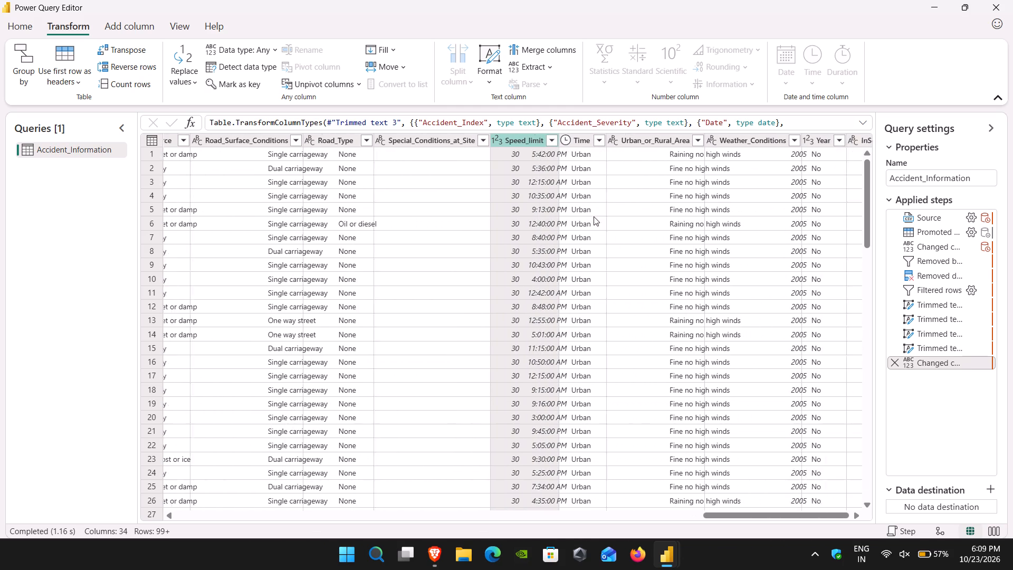
scroll(594, 216, left, 1)
click(760, 139)
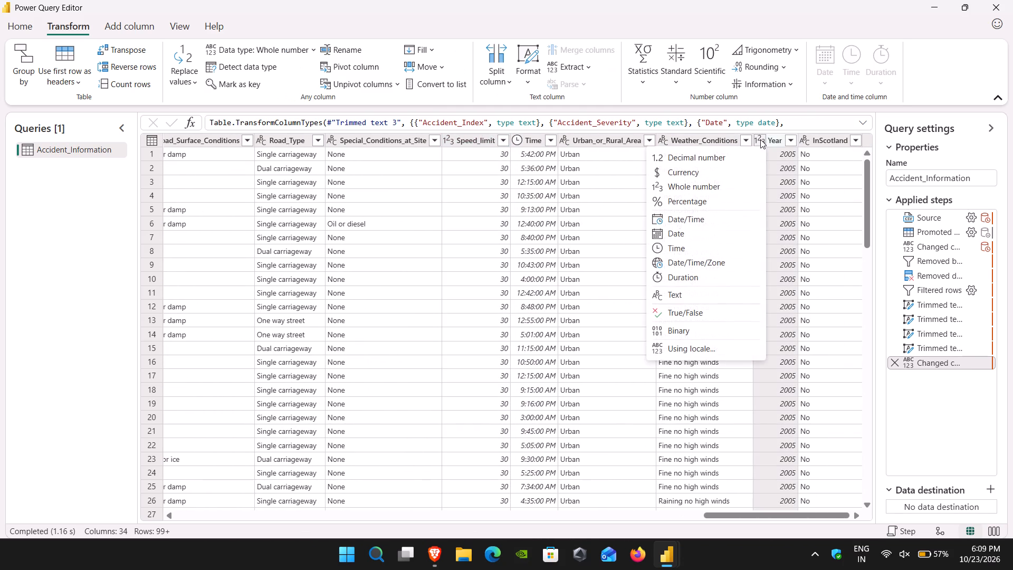
click(696, 187)
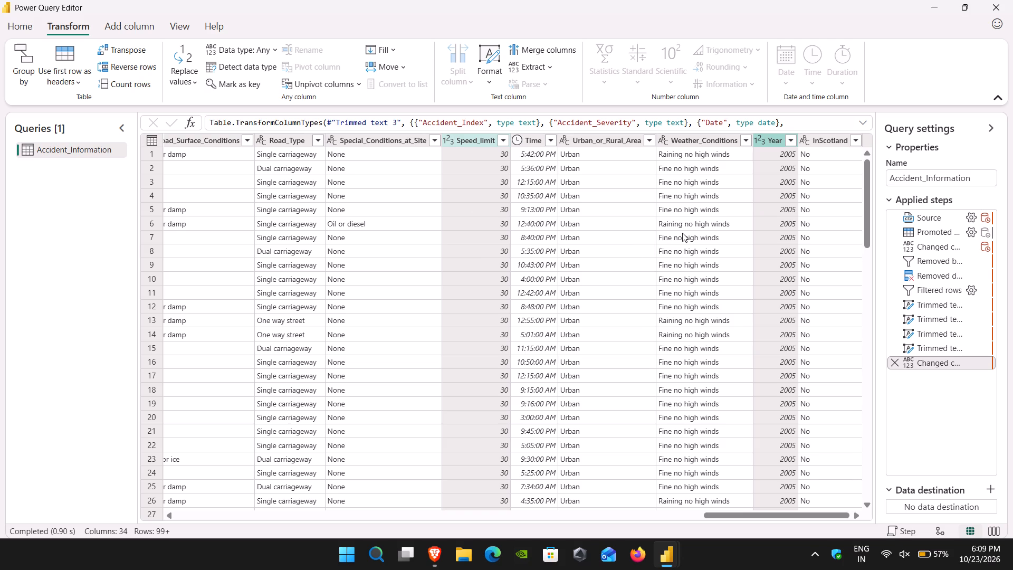
Examine the table's columns and their data types from InScotland back to Accident_Index, and forward again to Road_Surface_Conditions.
scroll(682, 233, left, 4)
scroll(682, 233, right, 2)
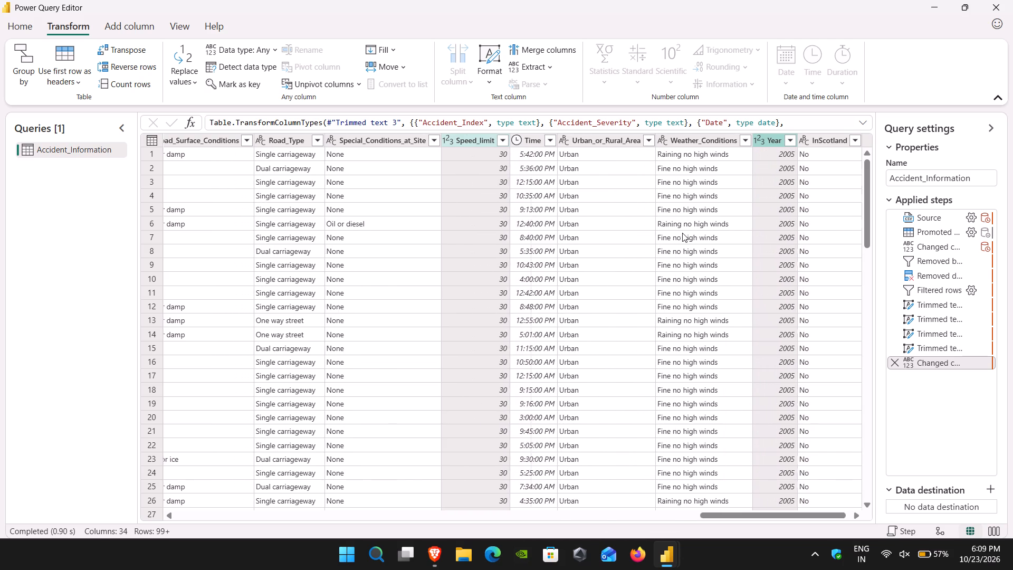
scroll(682, 233, right, 7)
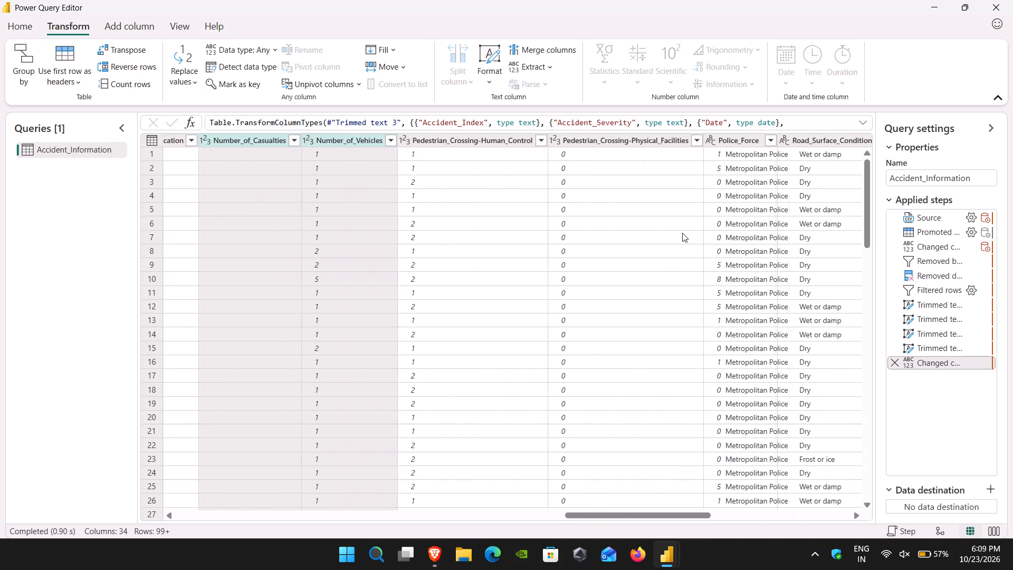
scroll(456, 232, right, 4)
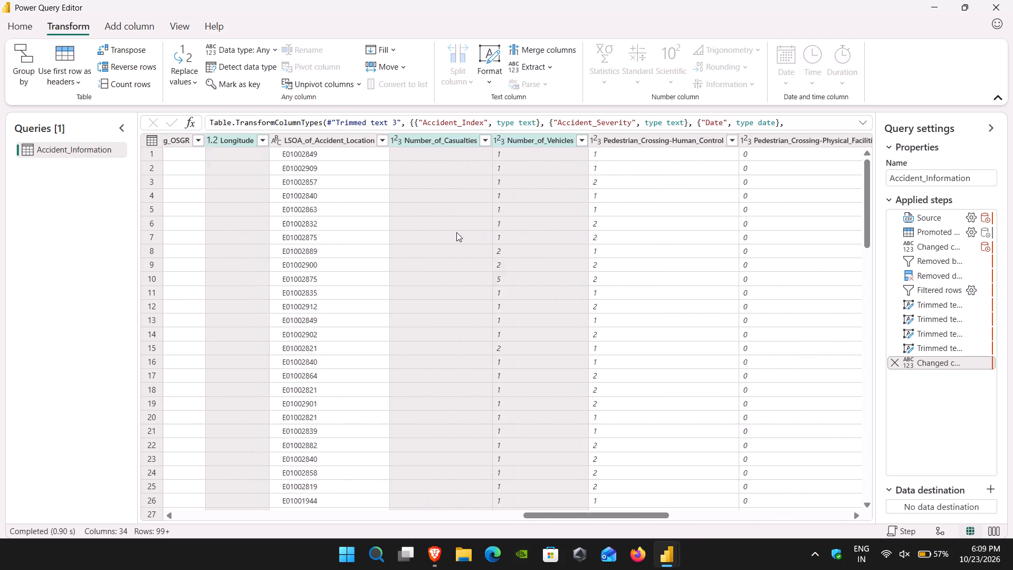
scroll(456, 232, right, 1)
scroll(335, 224, right, 3)
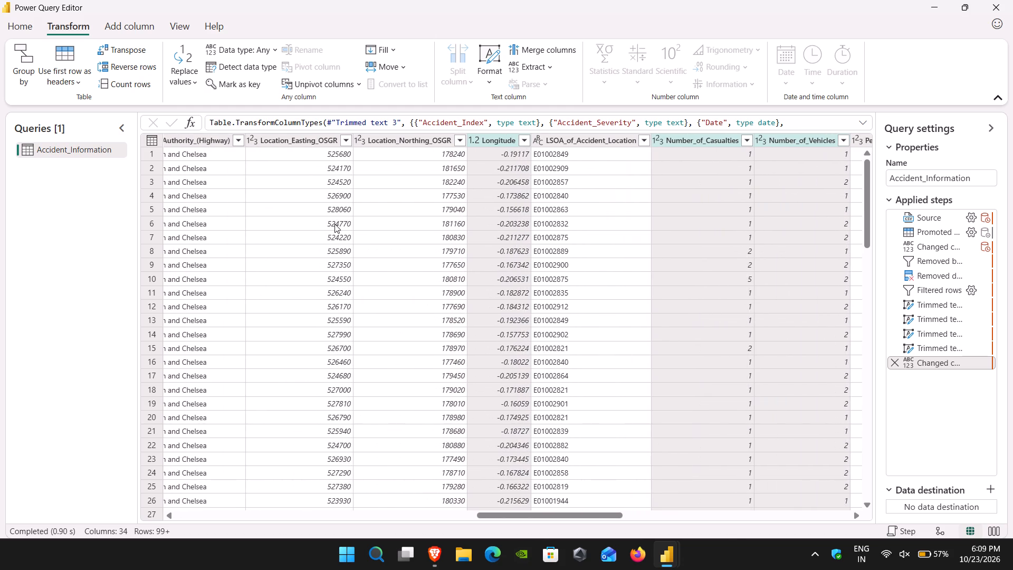
scroll(335, 224, right, 9)
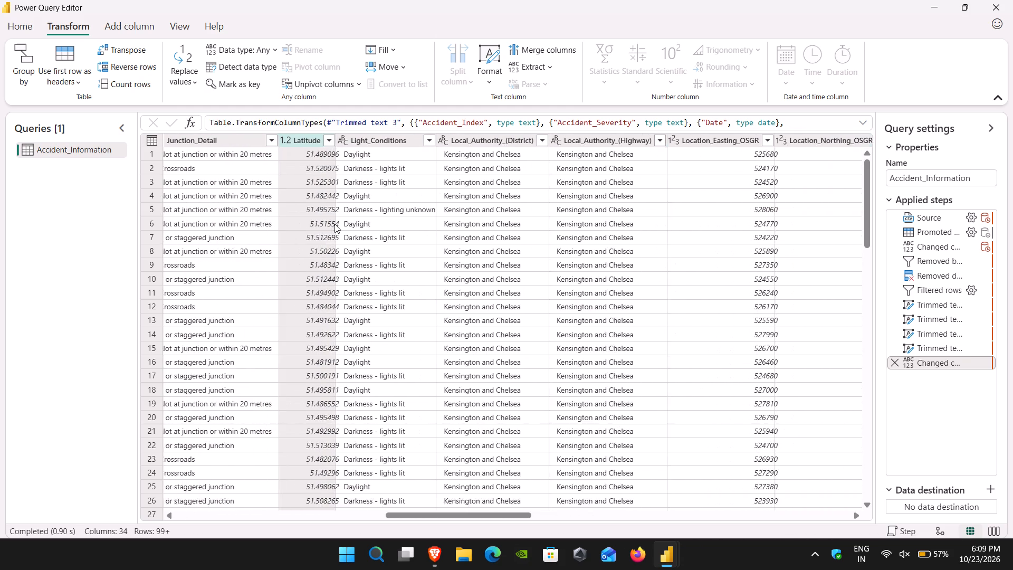
scroll(195, 170, right, 5)
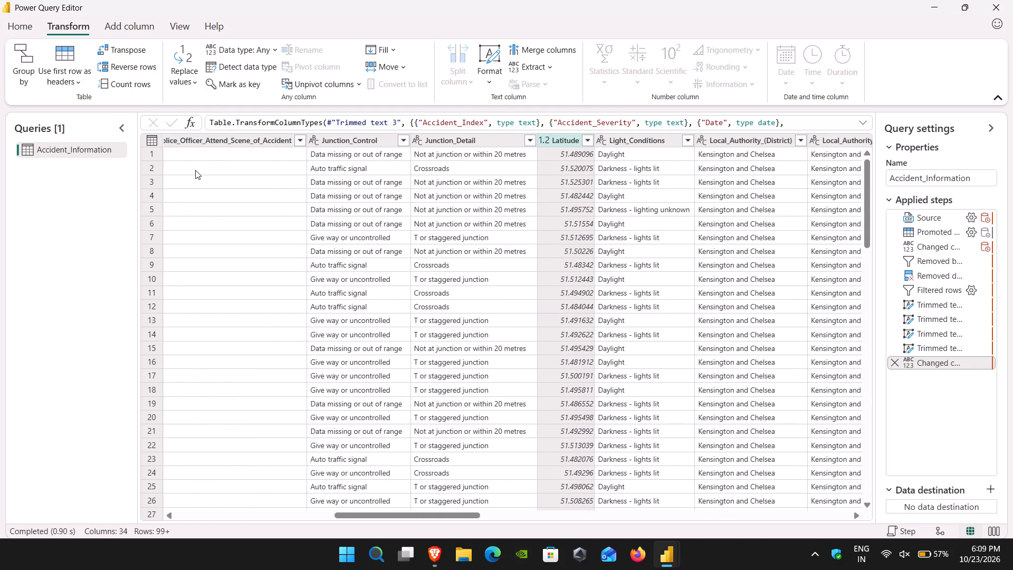
scroll(178, 179, right, 5)
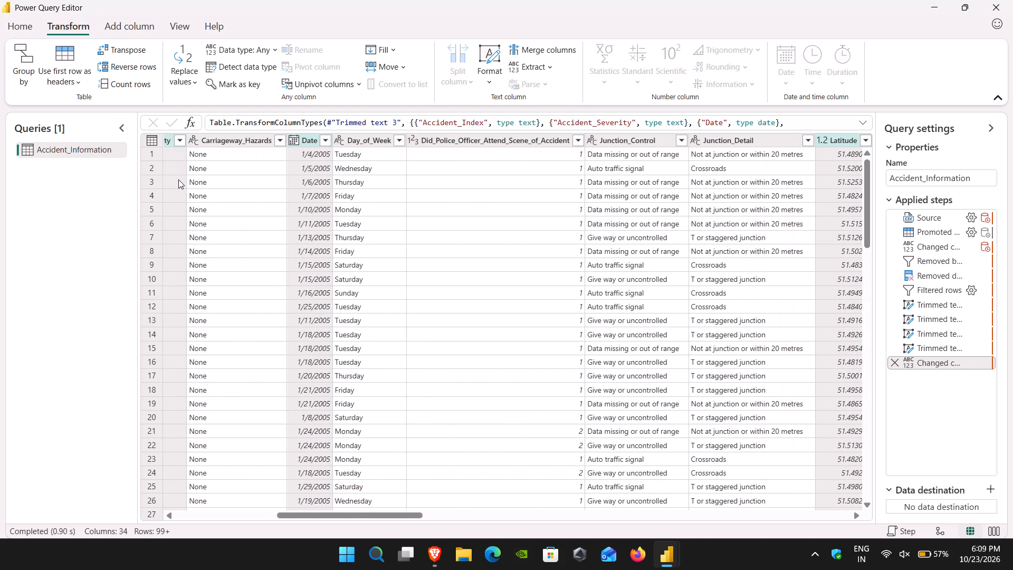
scroll(178, 179, right, 9)
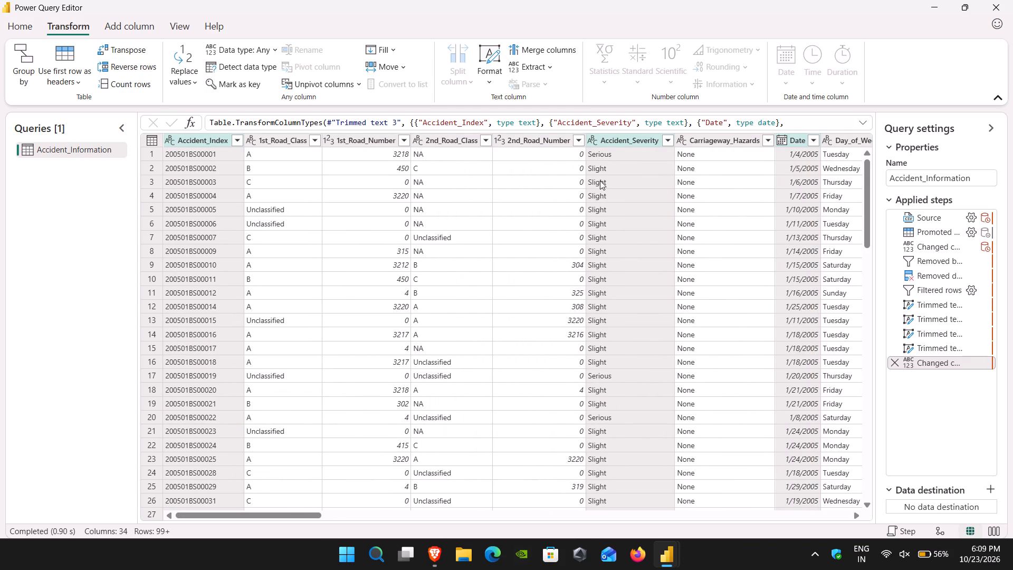
scroll(600, 180, left, 6)
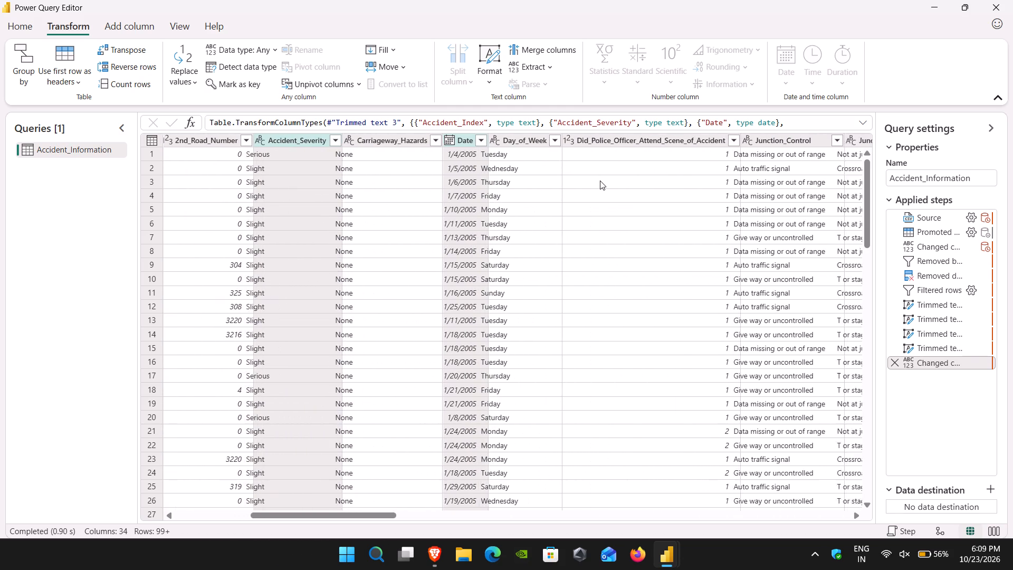
scroll(600, 180, left, 7)
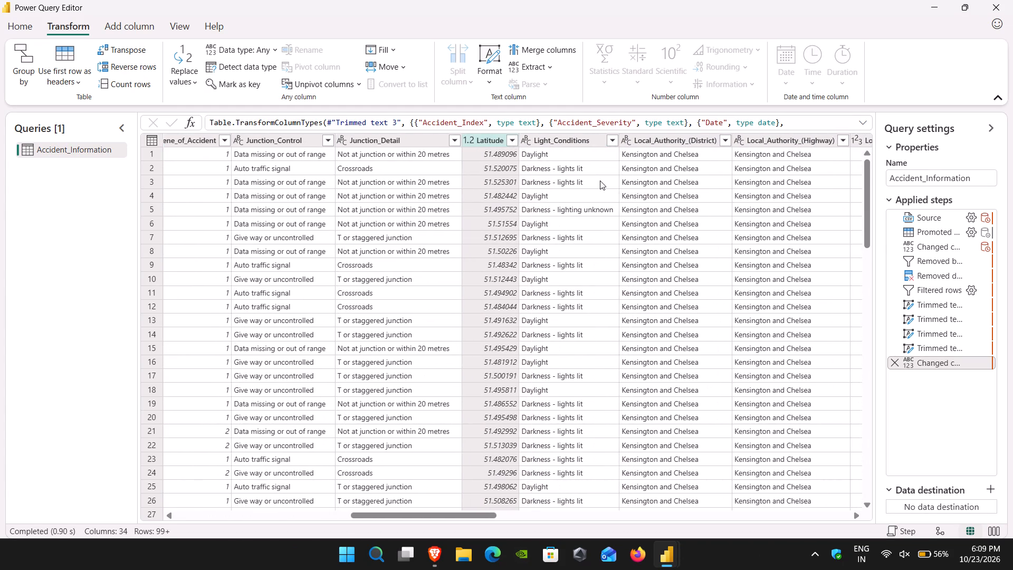
scroll(600, 180, left, 6)
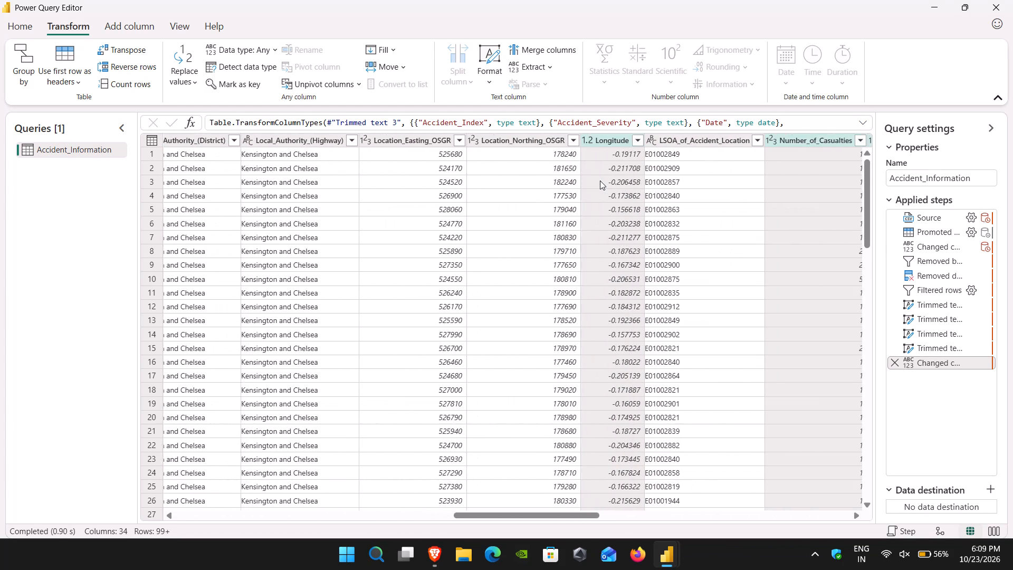
scroll(600, 180, left, 6)
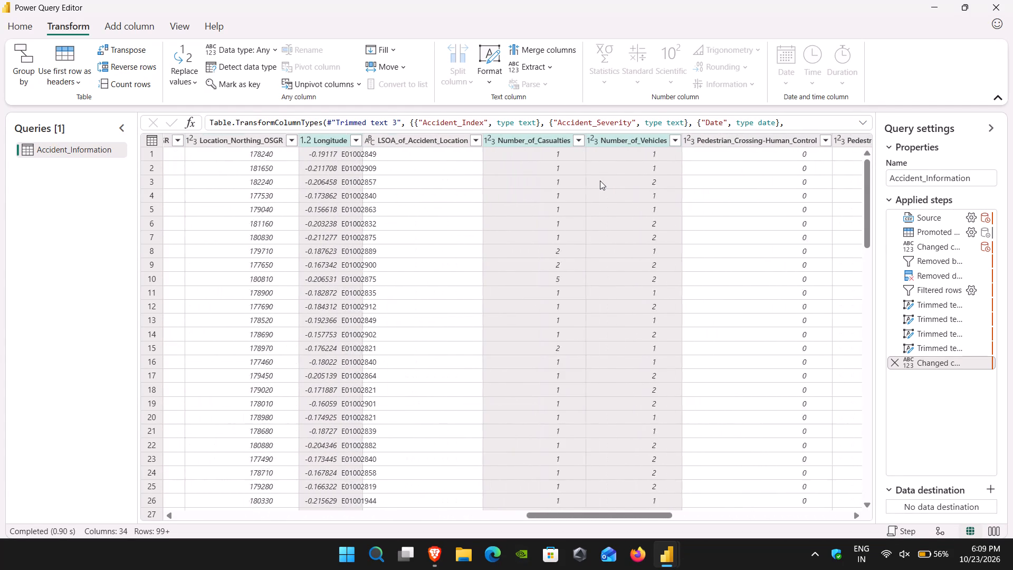
scroll(600, 180, left, 4)
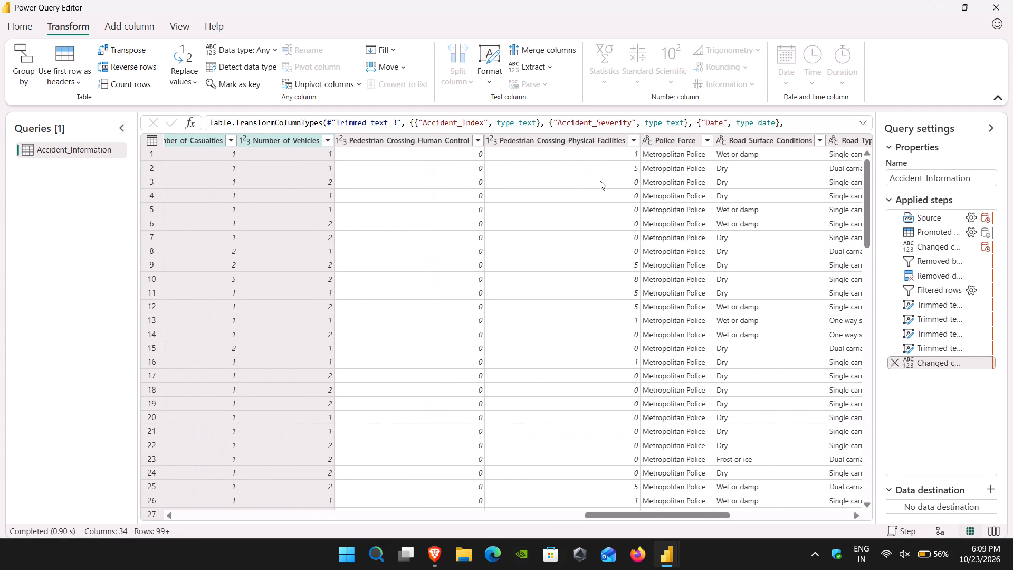
Set the data type of the Road_Surface_Conditions and Road_Type columns to Text.
click(718, 133)
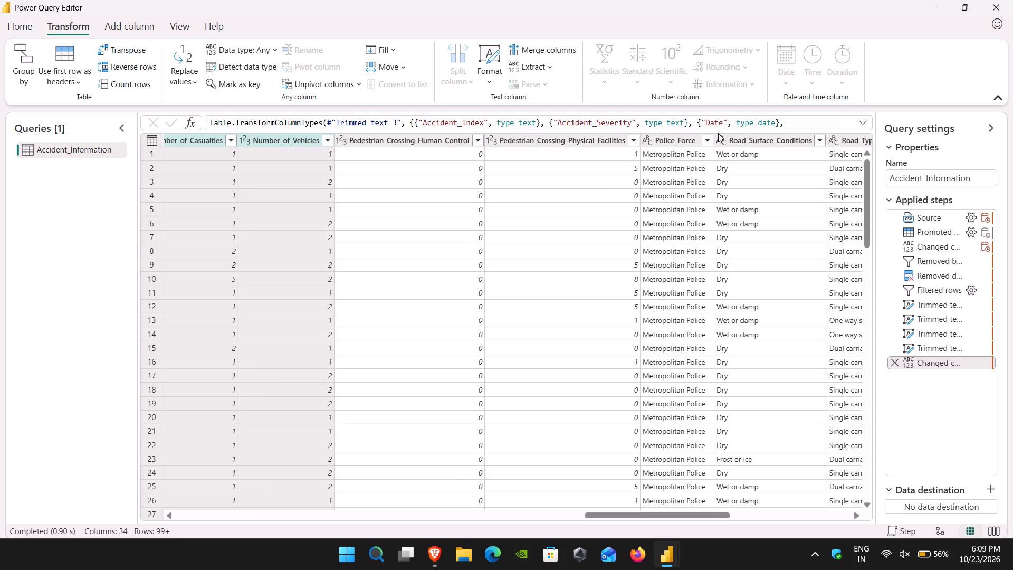
click(720, 141)
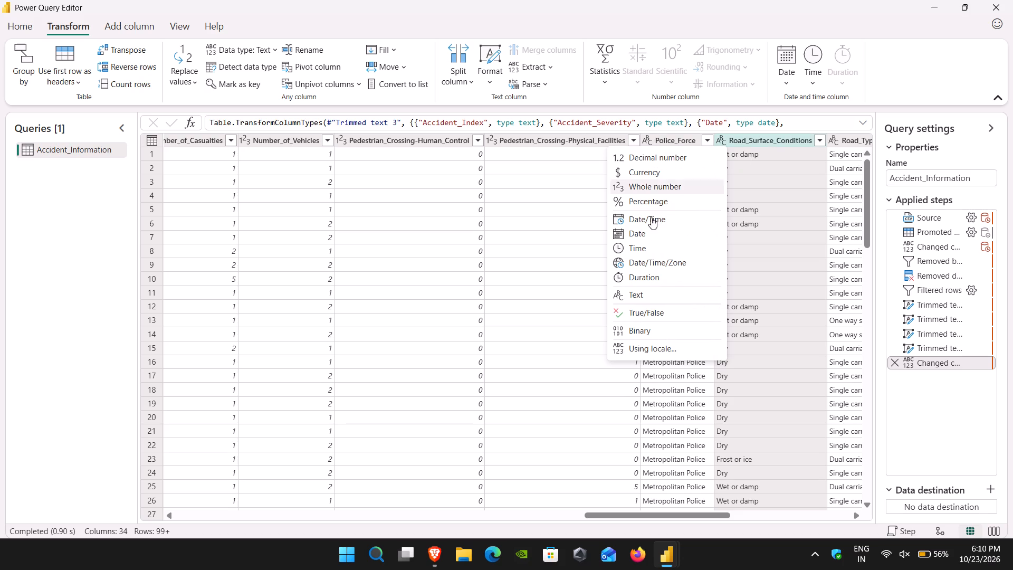
click(642, 290)
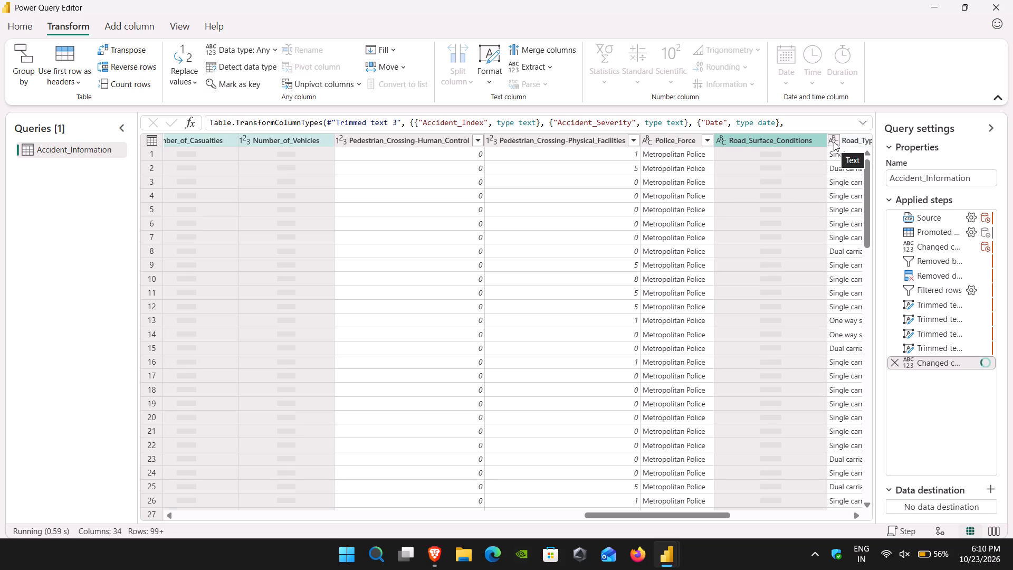
click(834, 142)
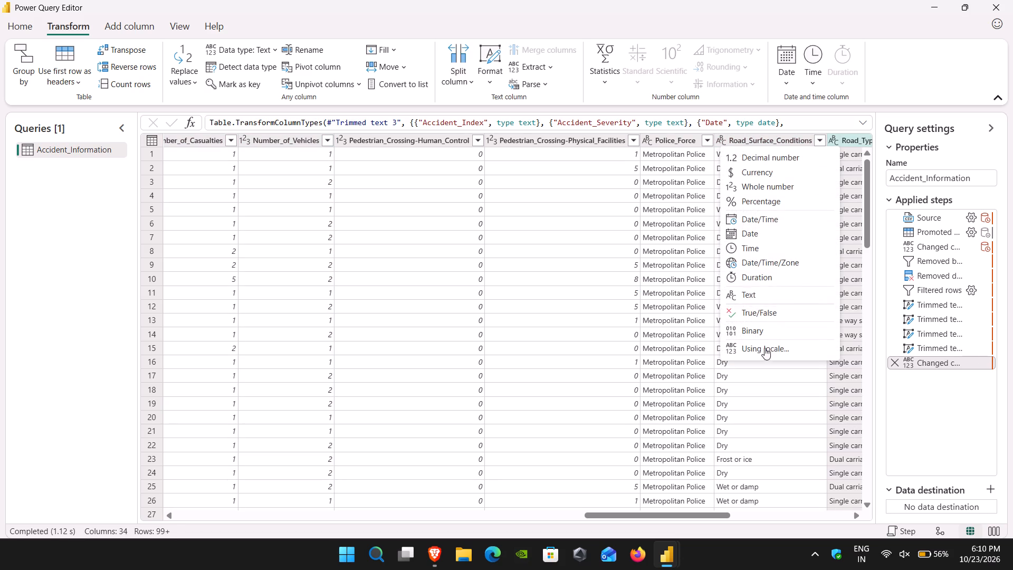
click(762, 292)
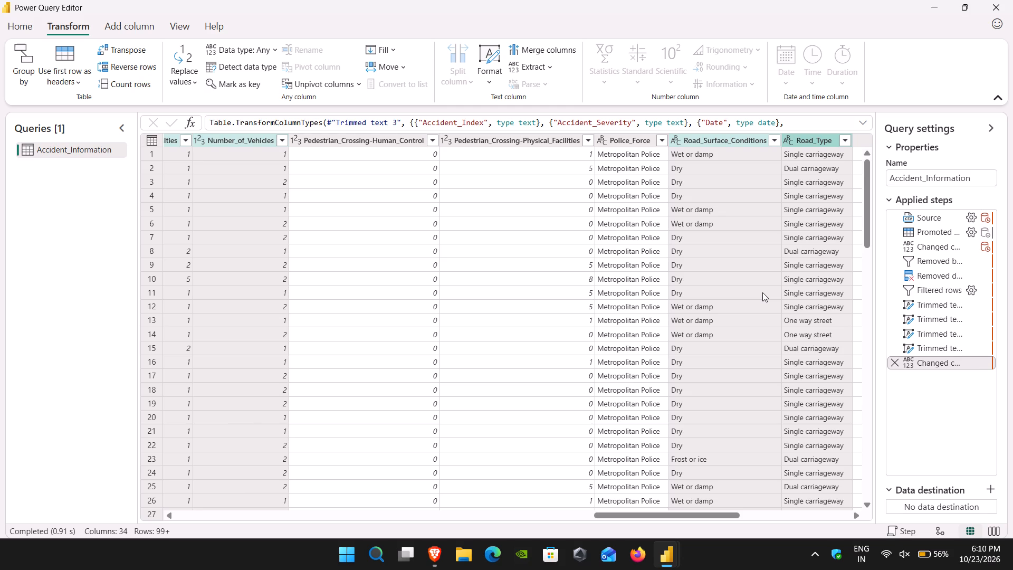
Set the data type of the Weather_Conditions column to Text.
scroll(754, 301, left, 2)
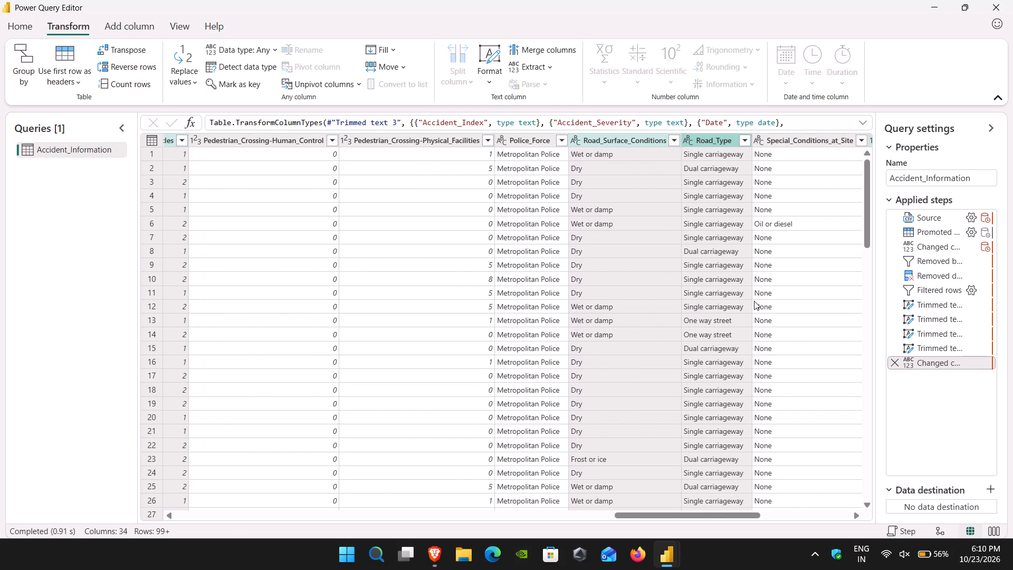
scroll(754, 301, left, 7)
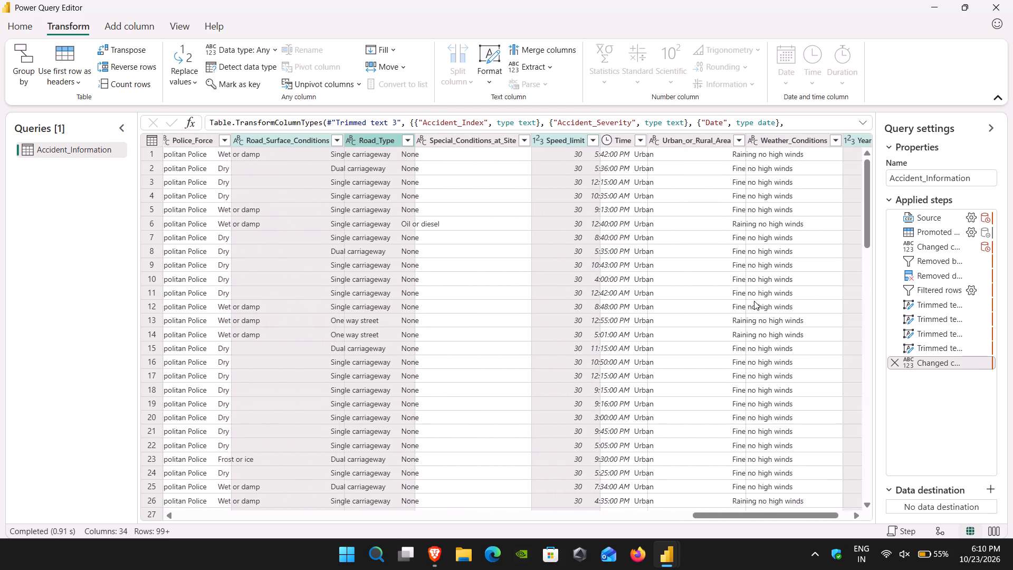
scroll(754, 301, left, 2)
click(662, 141)
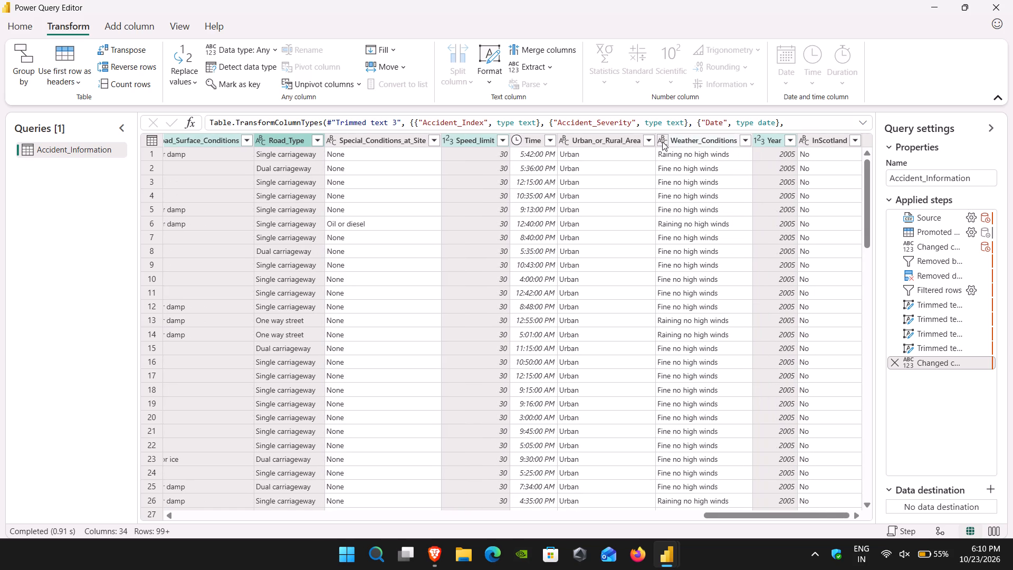
click(599, 294)
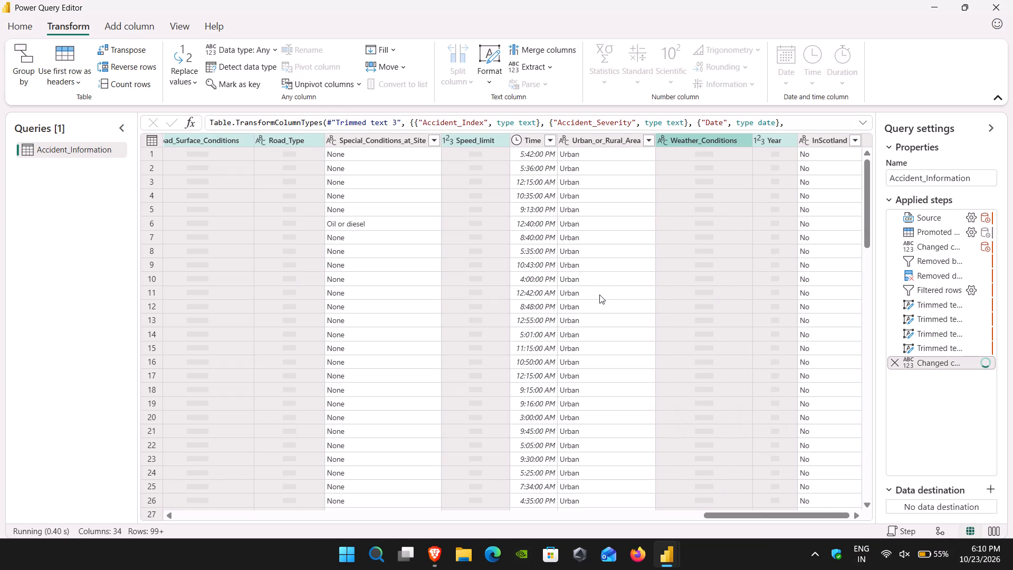
Set the data type of the Light_Conditions column to Text.
scroll(646, 234, left, 1)
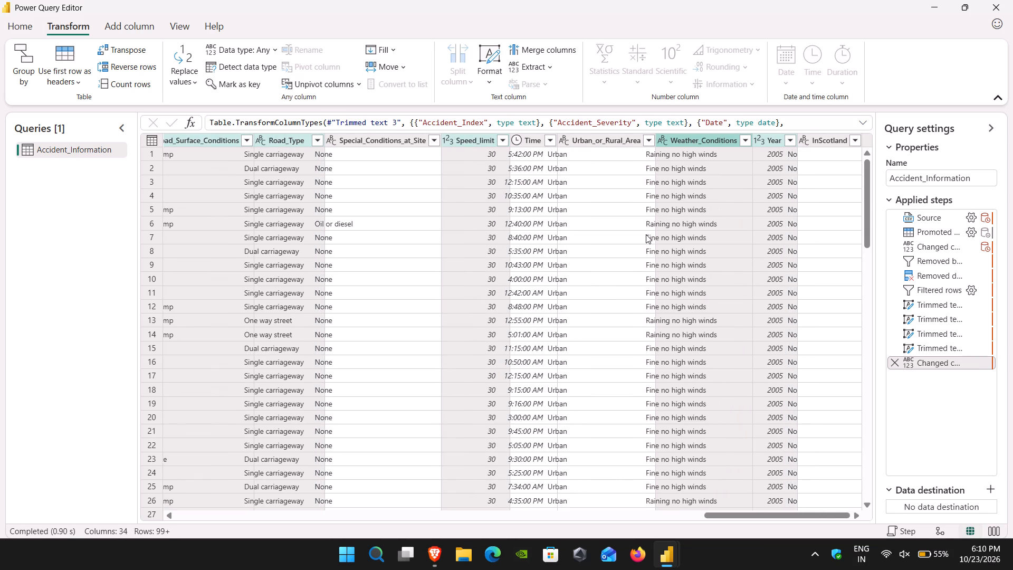
scroll(646, 234, left, 2)
scroll(646, 234, right, 6)
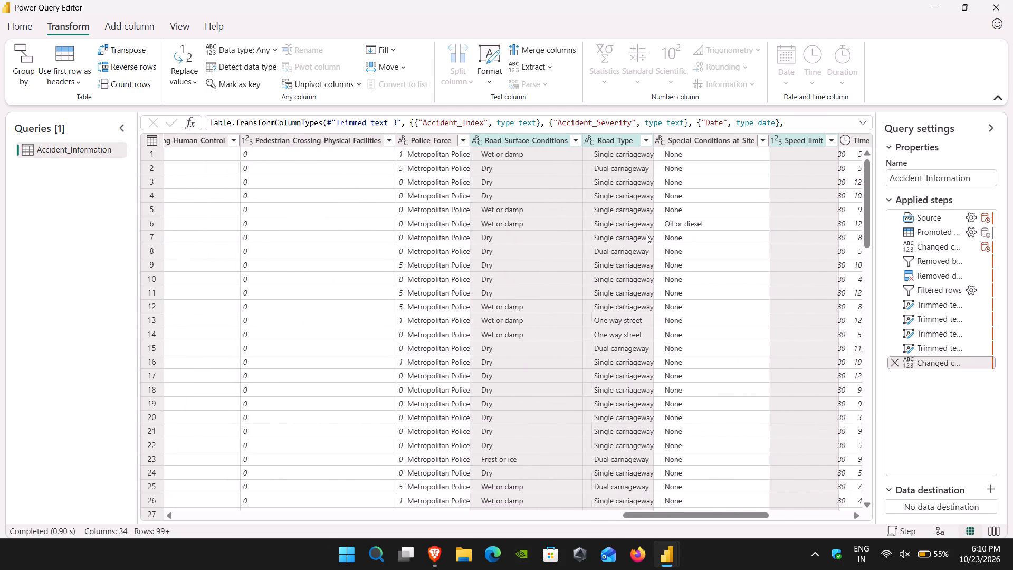
scroll(646, 234, right, 9)
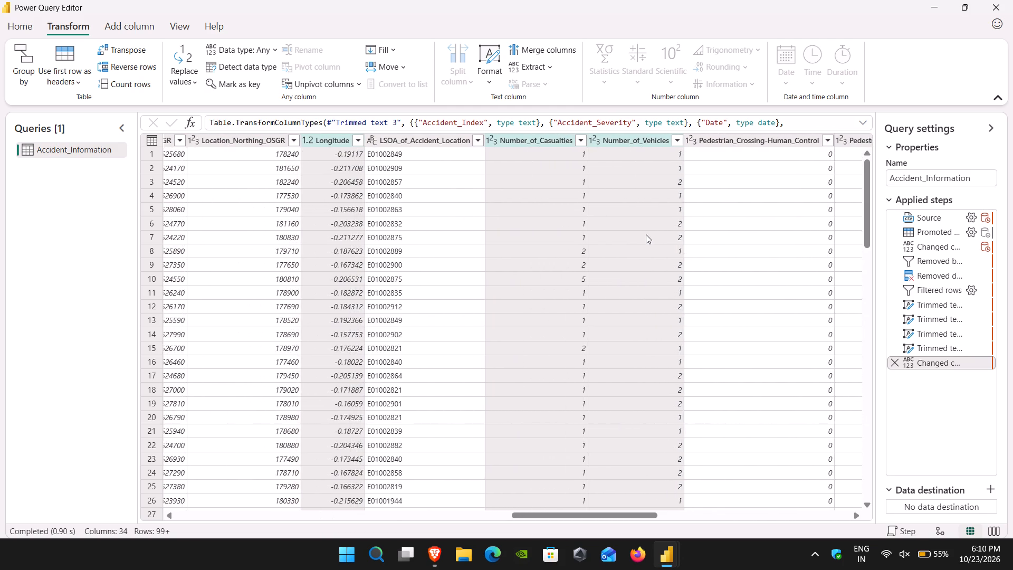
scroll(646, 234, right, 7)
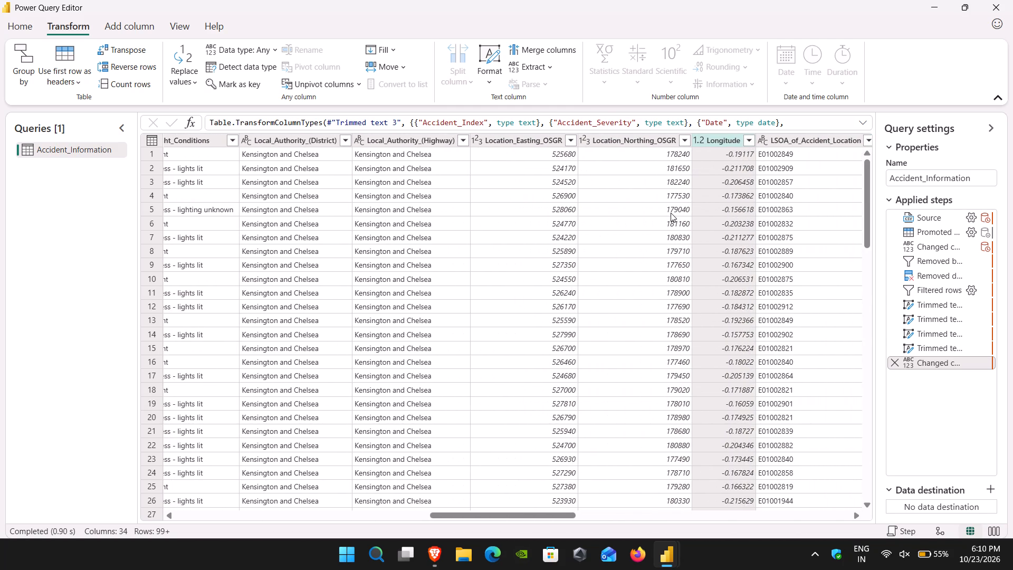
scroll(671, 213, right, 4)
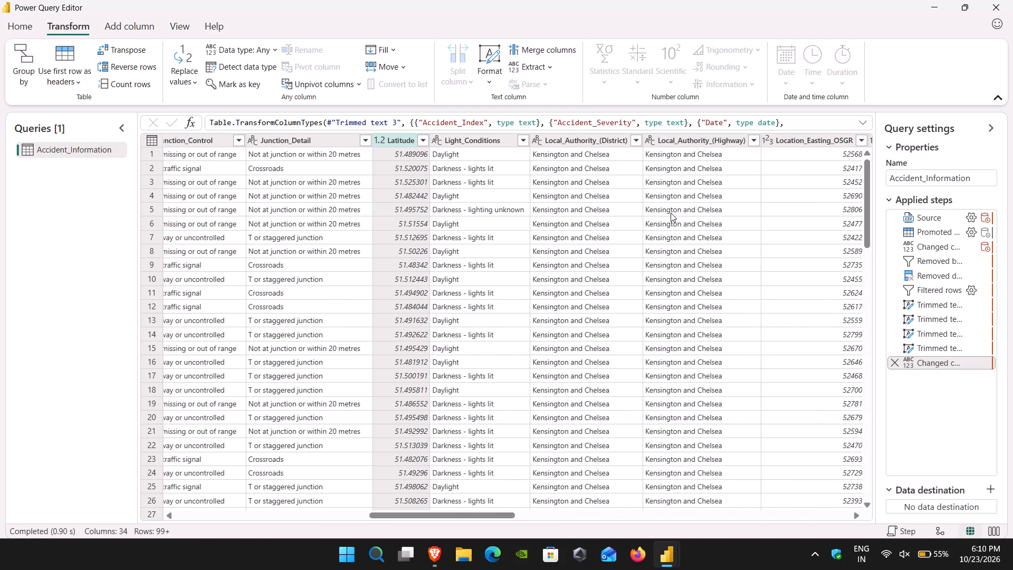
click(433, 142)
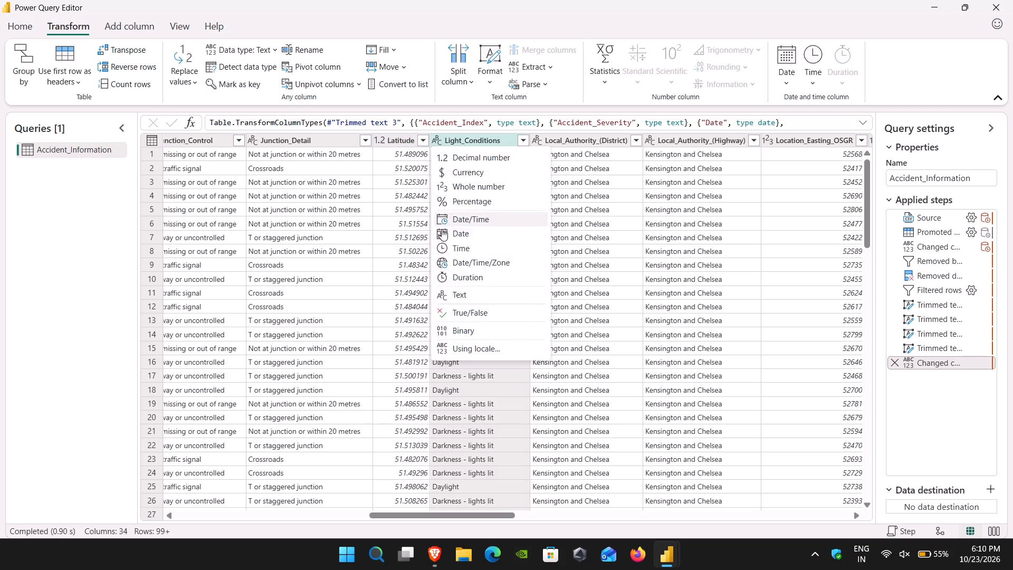
click(449, 294)
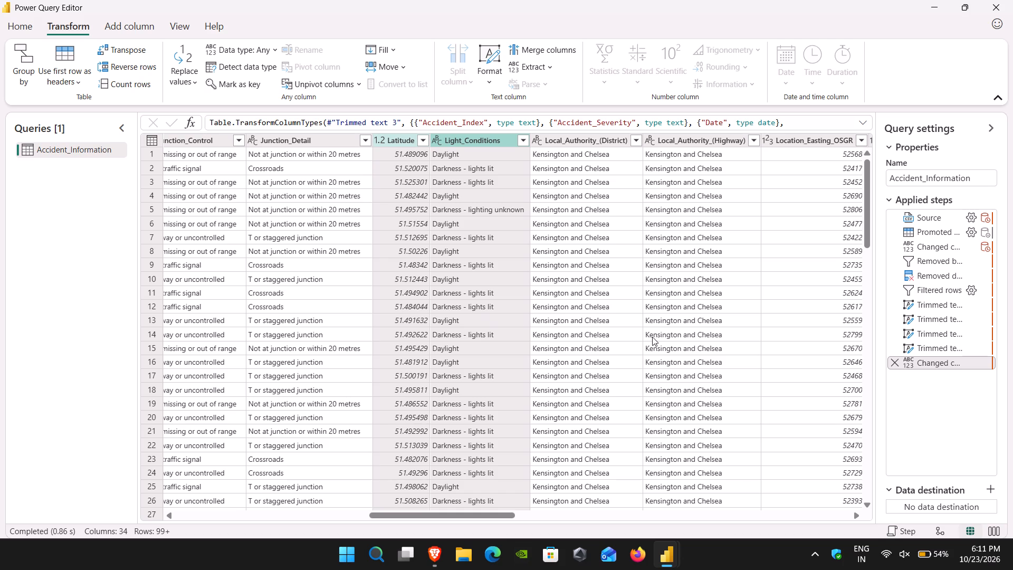
Examine the columns and their data types from Light_Conditions back to Accident_Index, and forward again to Number_of_Vehicles.
scroll(473, 275, right, 4)
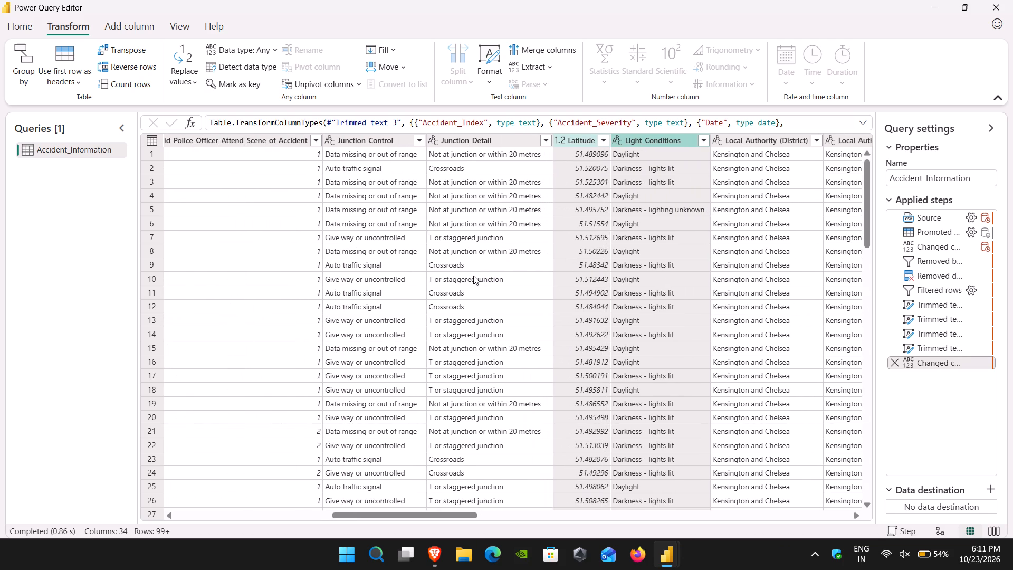
scroll(473, 275, right, 2)
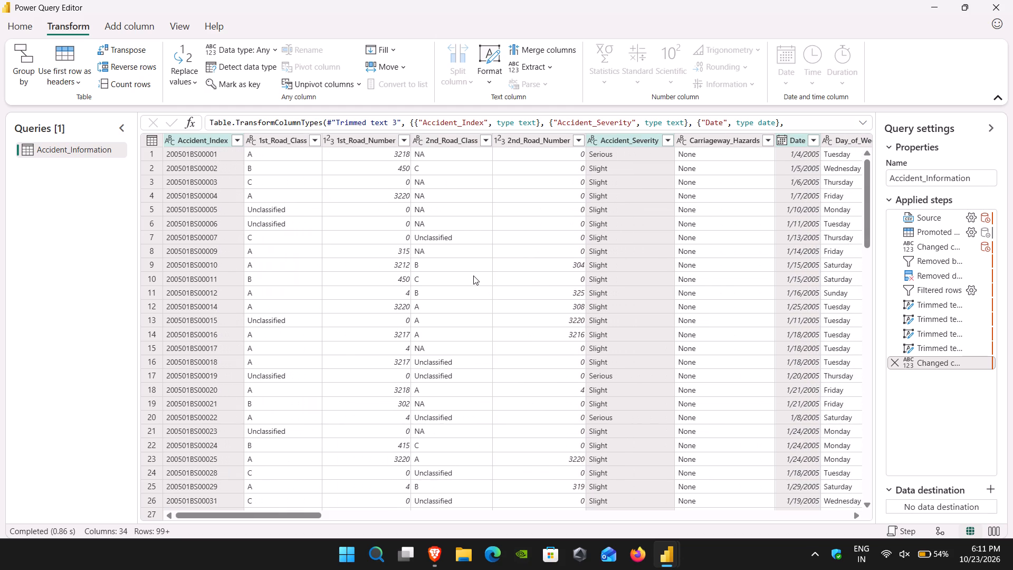
scroll(473, 275, left, 6)
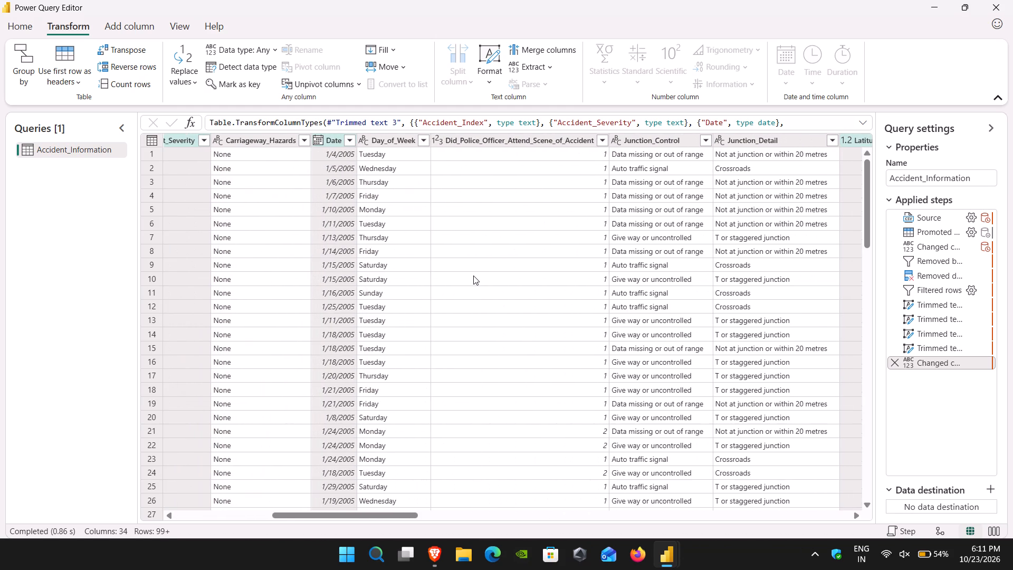
scroll(473, 275, left, 7)
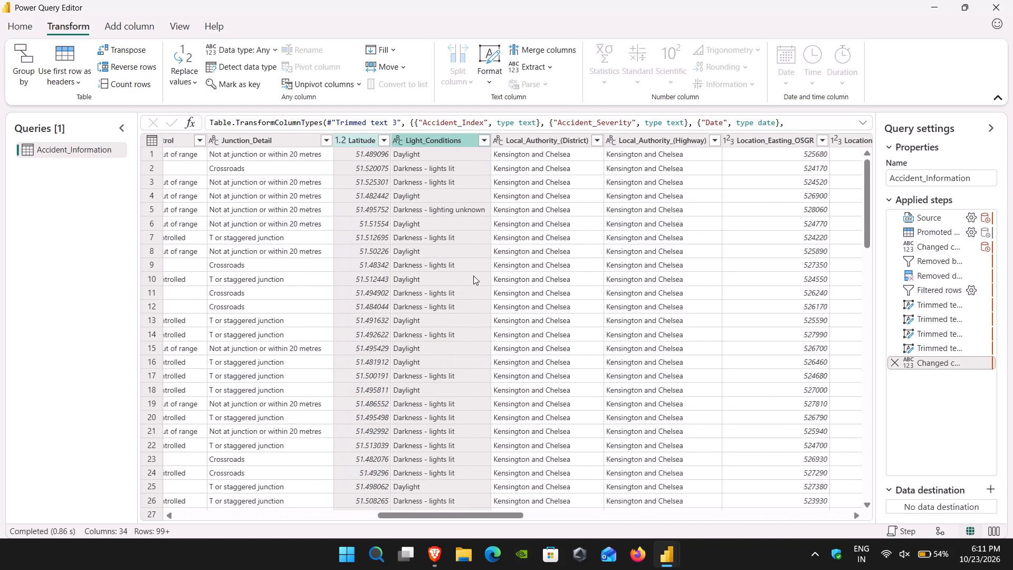
scroll(473, 275, left, 6)
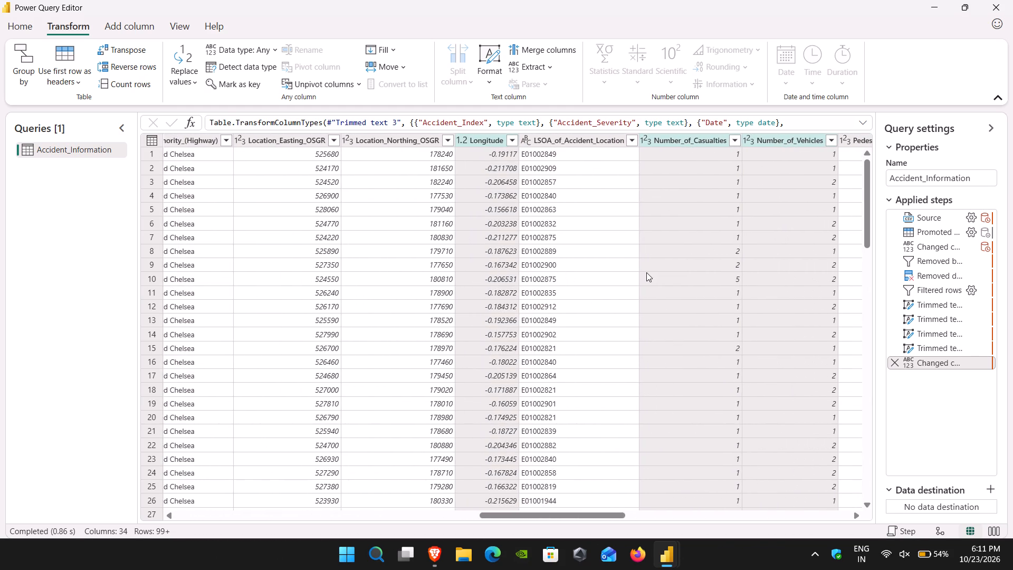
Set the data type of the Urban_or_Rural_Area column to Text.
scroll(647, 273, left, 8)
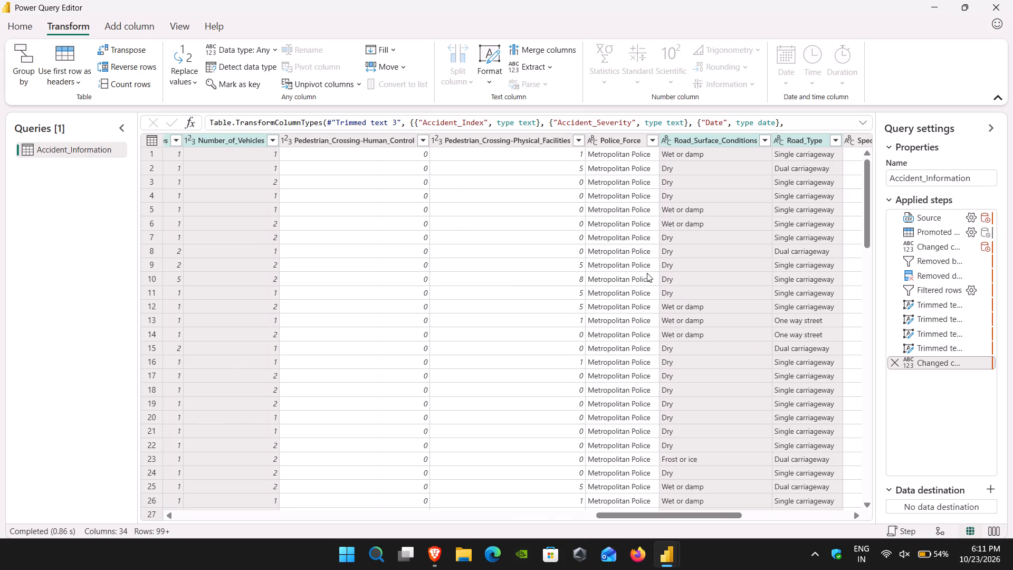
scroll(647, 273, left, 8)
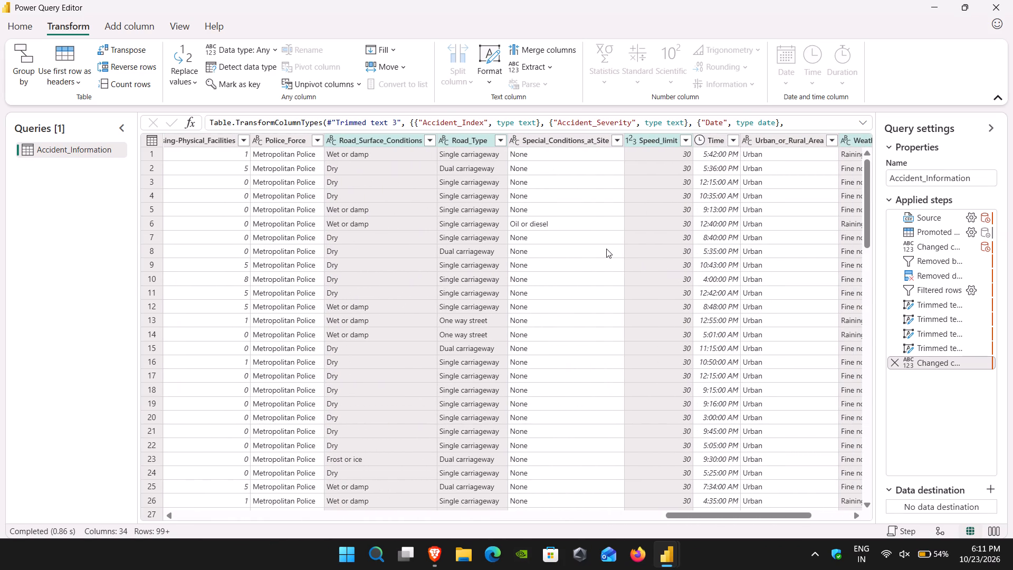
scroll(606, 249, left, 3)
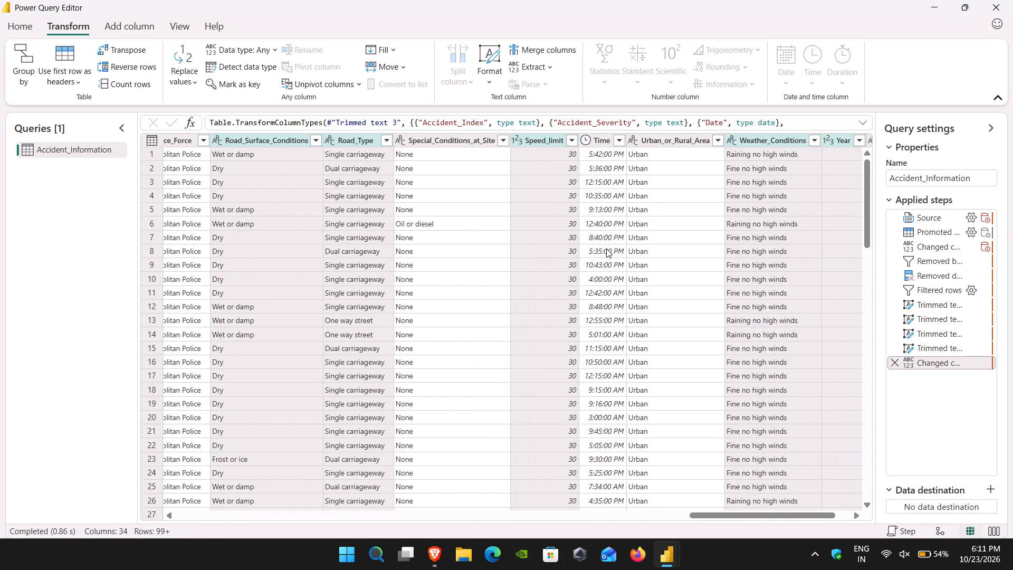
scroll(606, 249, left, 3)
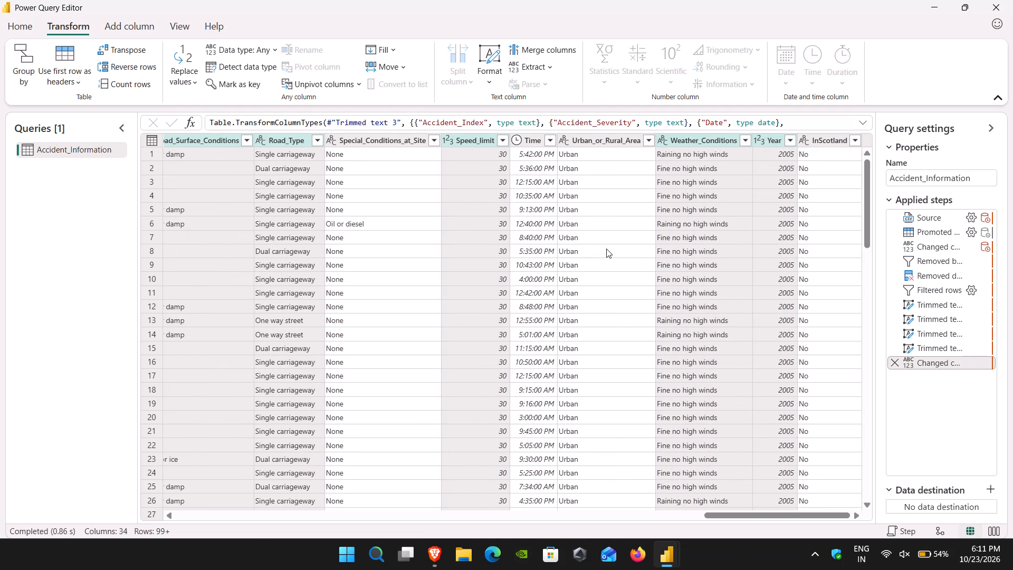
click(563, 141)
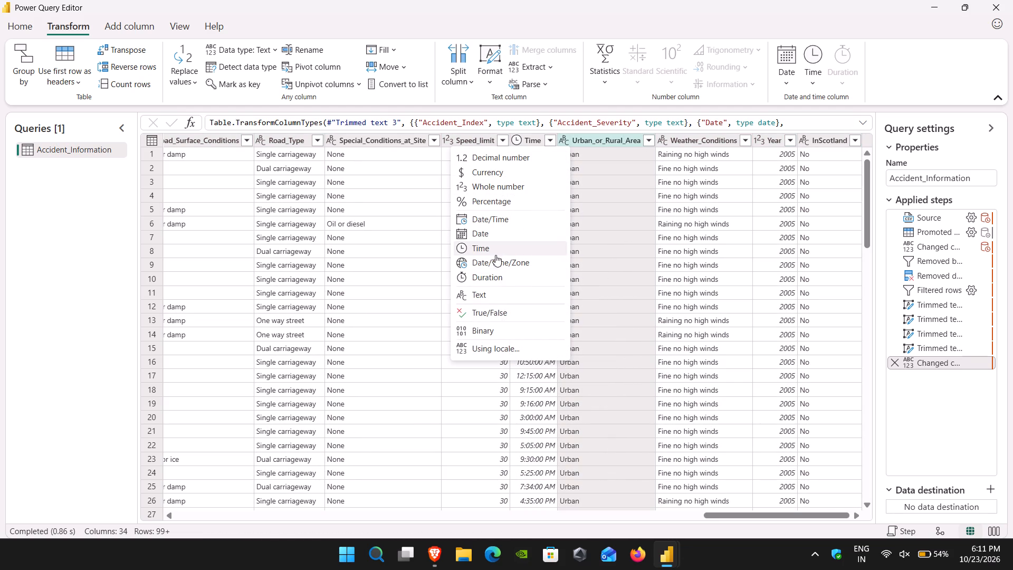
click(493, 292)
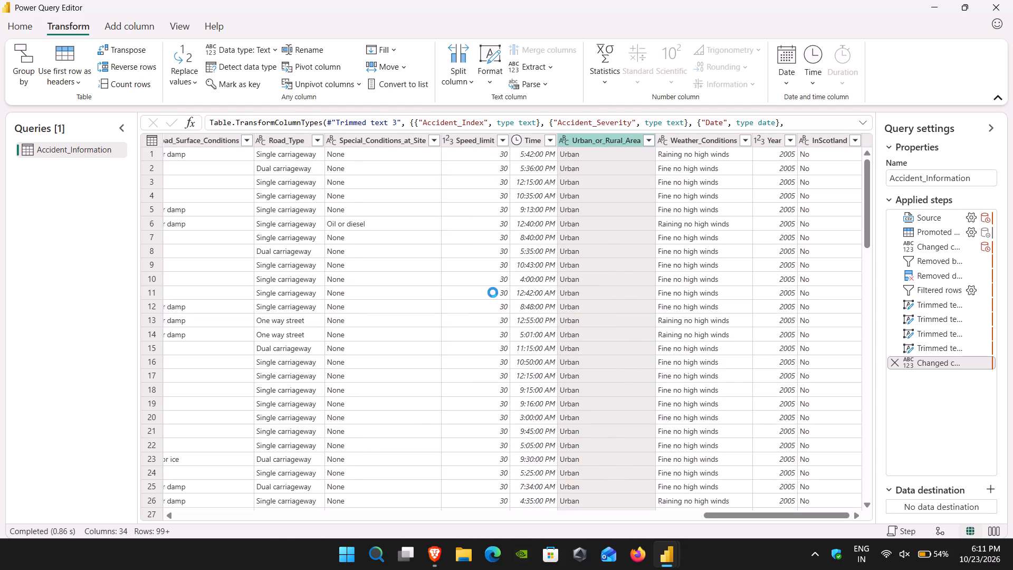
Set the data type of the Time column to Time.
scroll(443, 284, right, 2)
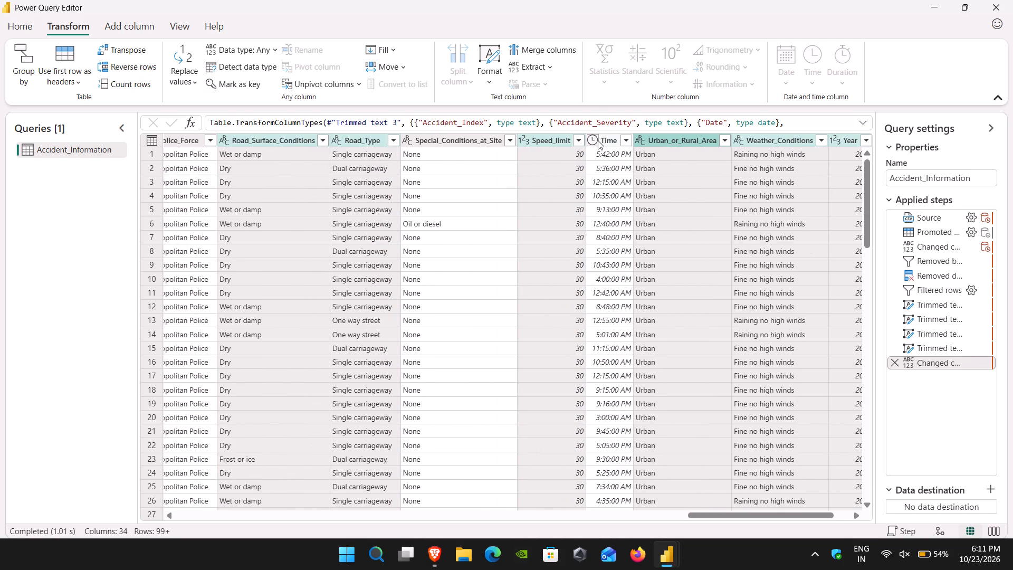
click(598, 140)
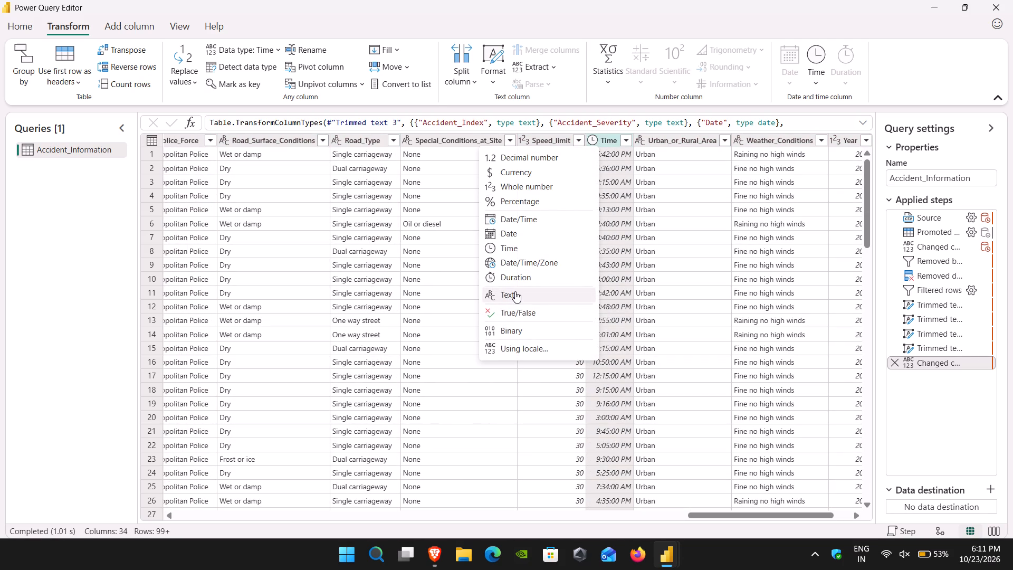
click(508, 243)
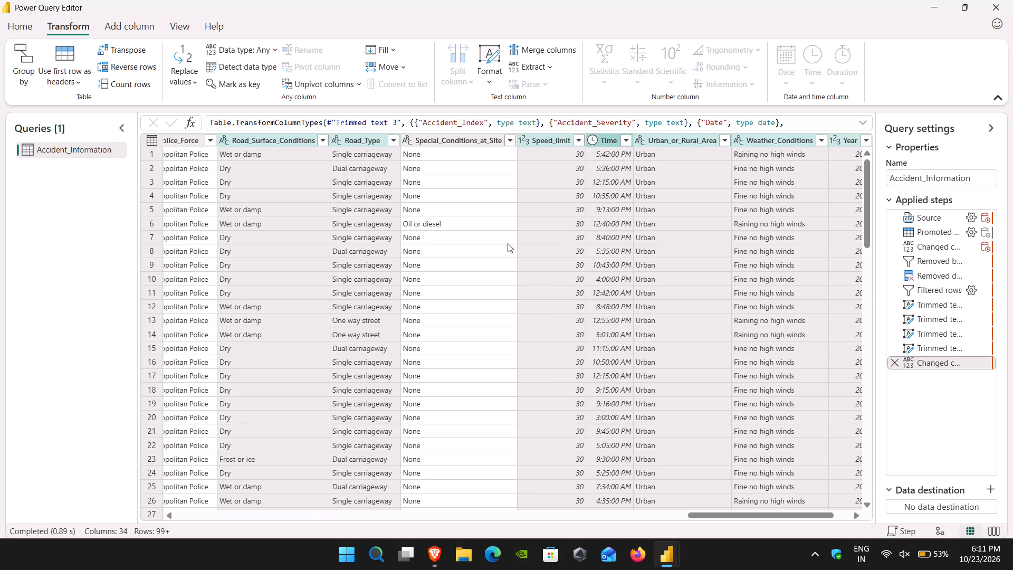
click(19, 18)
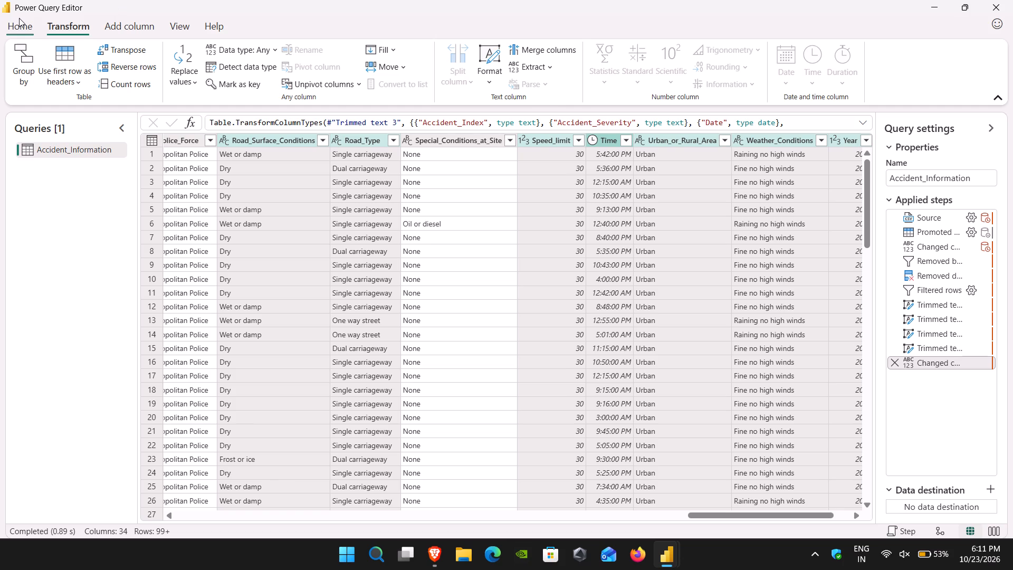
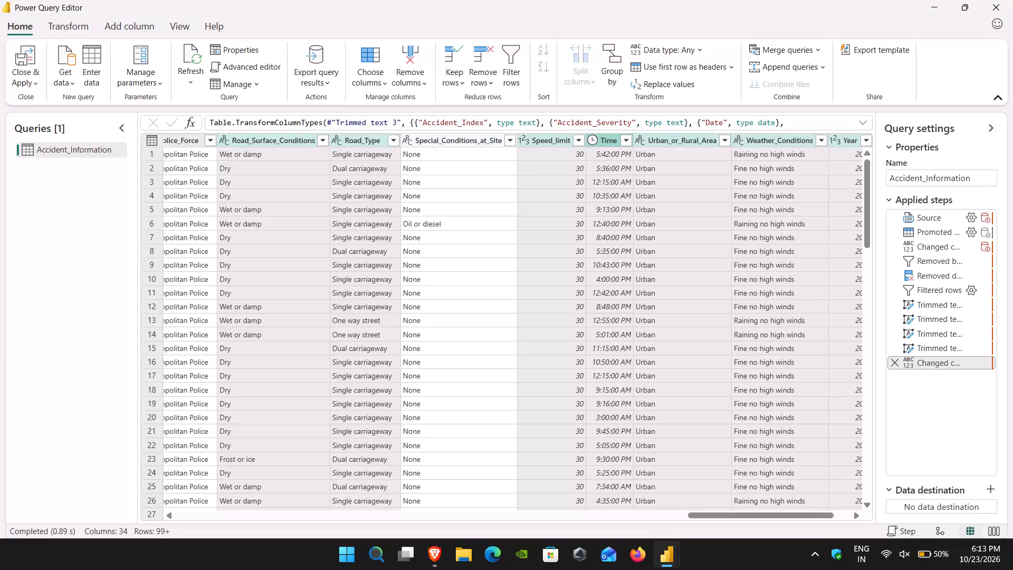
Examine the rows of the Accident_Information table across the Road_Surface_Conditions to Weather_Conditions columns, and return to the first row.
scroll(387, 301, down, 5)
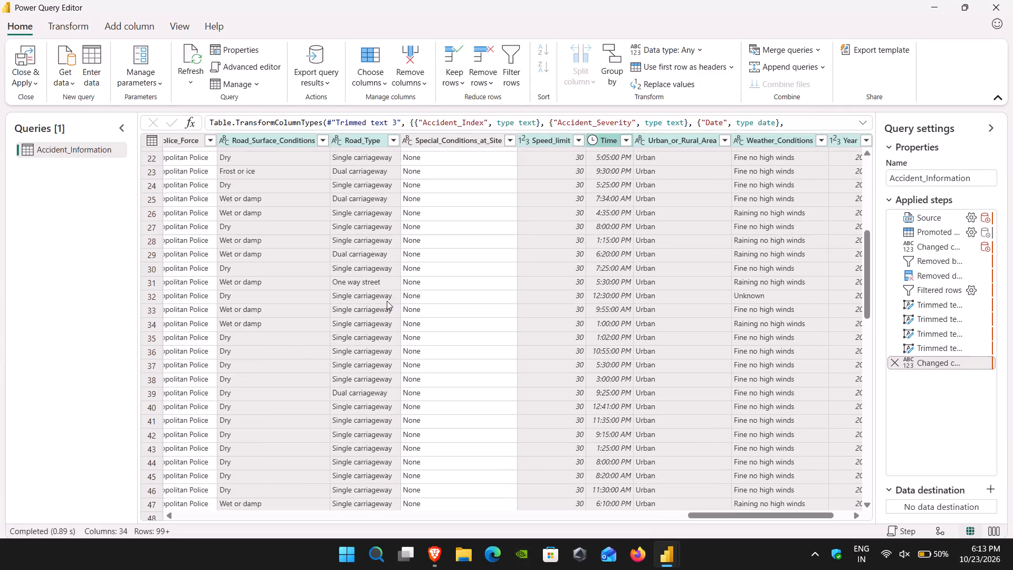
scroll(387, 301, down, 15)
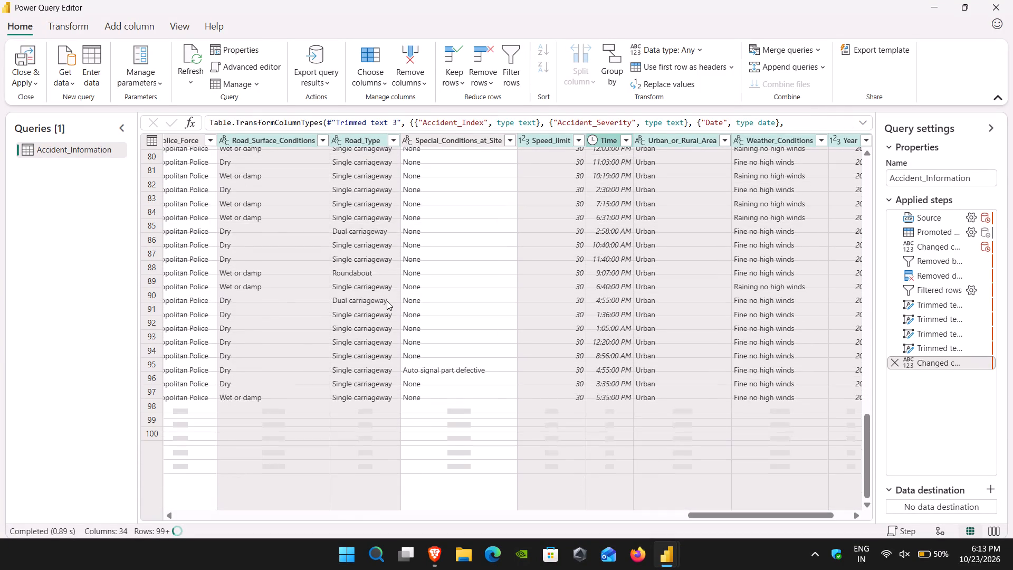
scroll(387, 301, down, 8)
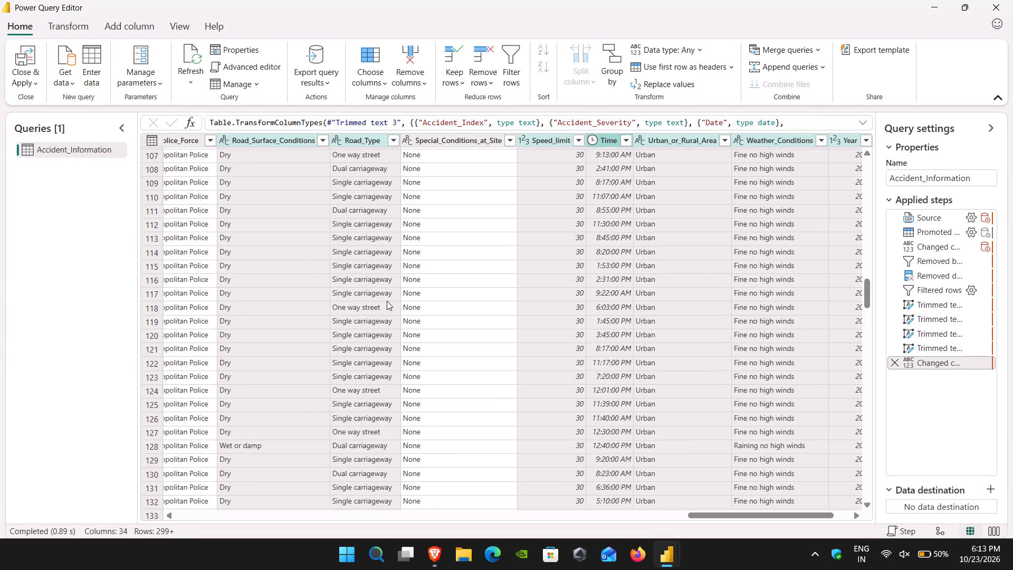
scroll(387, 301, down, 4)
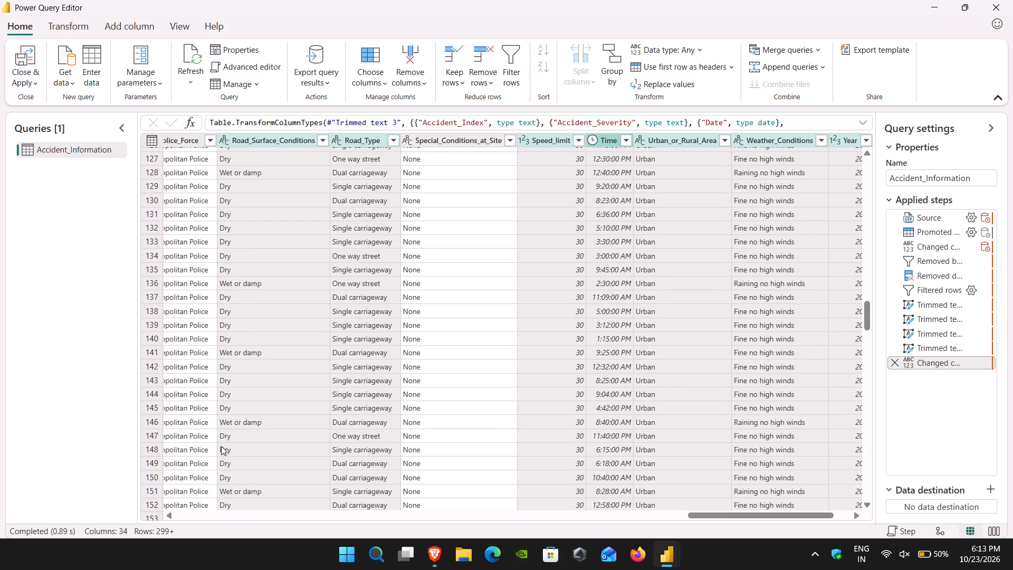
scroll(257, 257, up, 8)
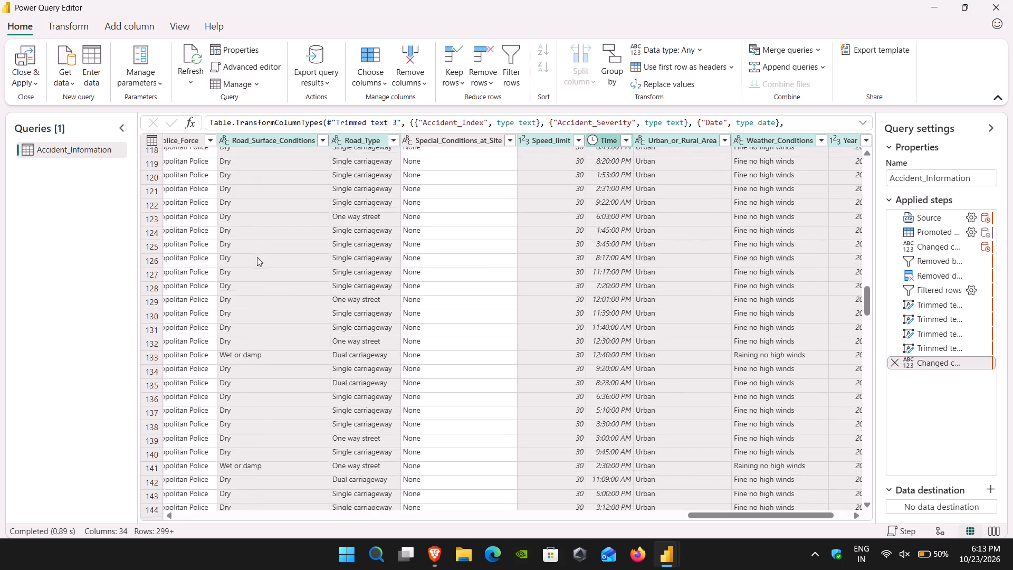
scroll(257, 257, up, 5)
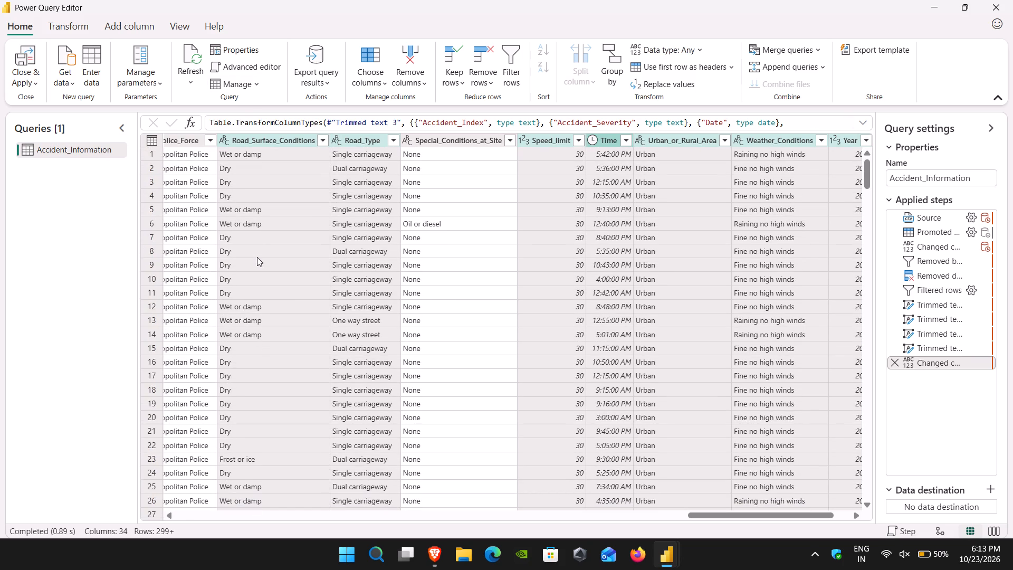
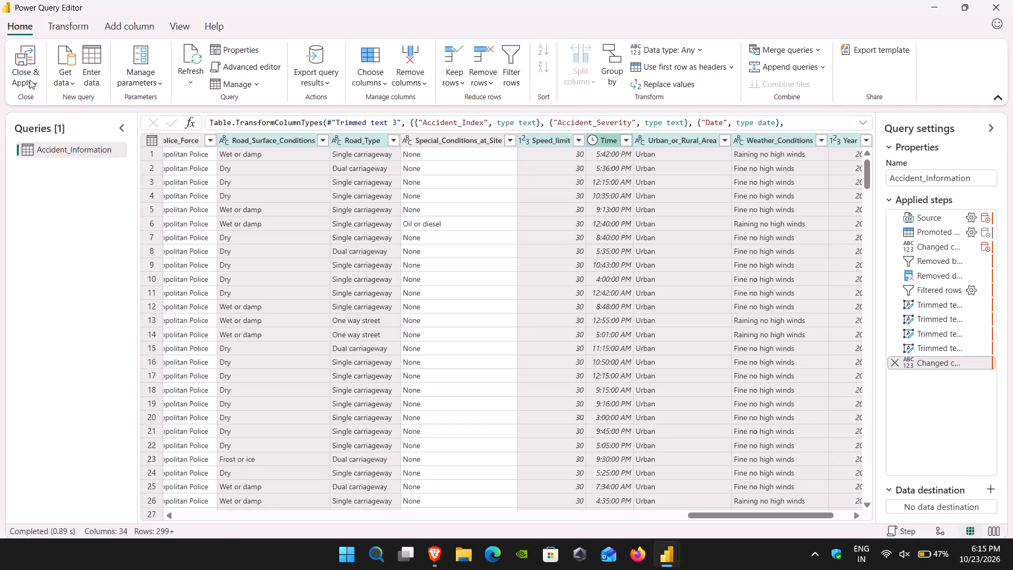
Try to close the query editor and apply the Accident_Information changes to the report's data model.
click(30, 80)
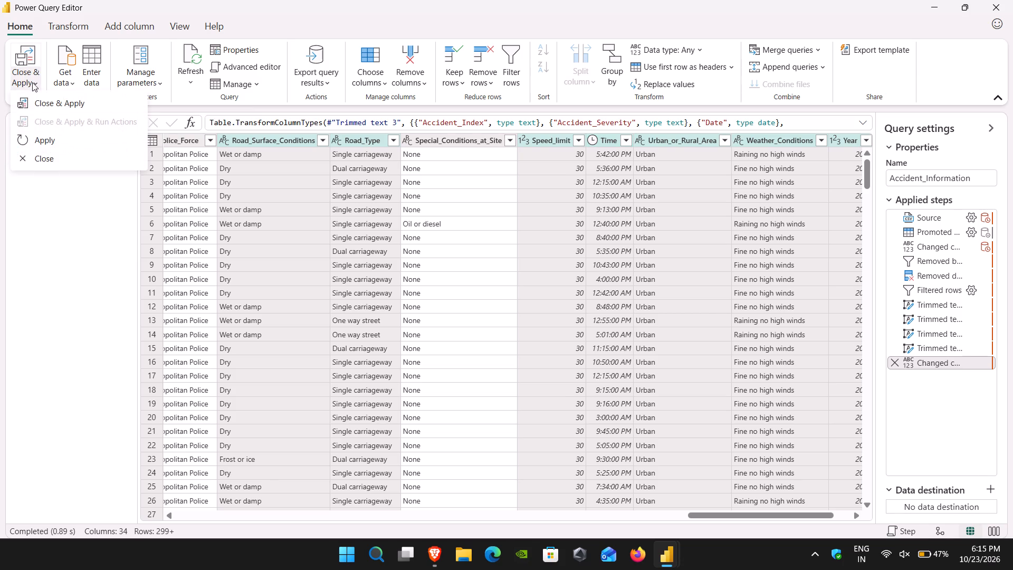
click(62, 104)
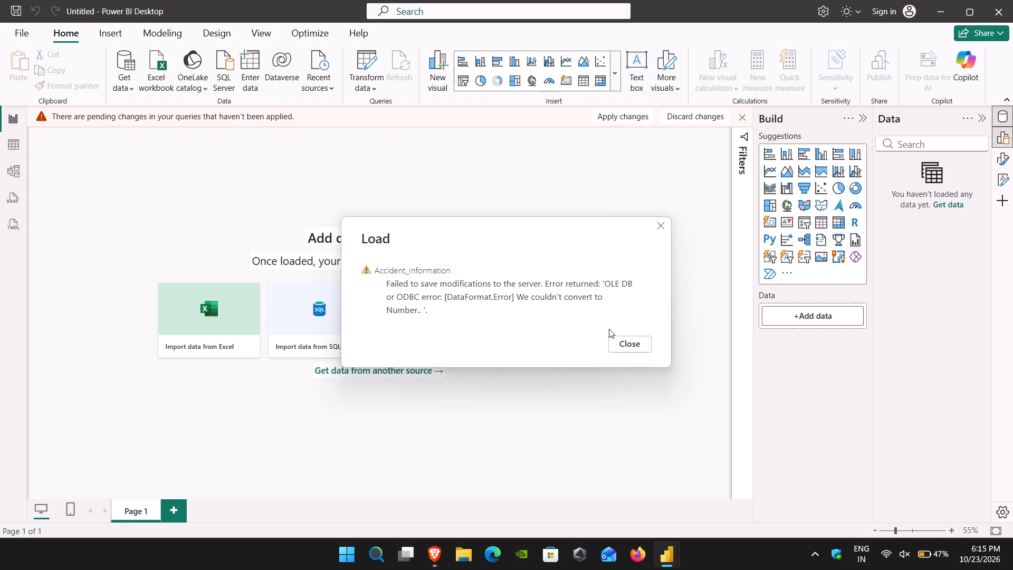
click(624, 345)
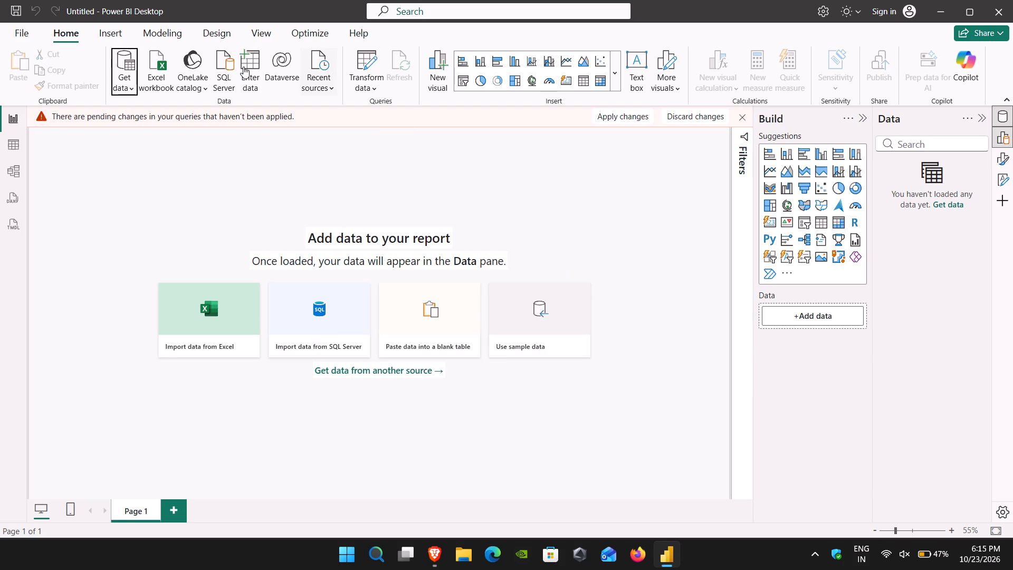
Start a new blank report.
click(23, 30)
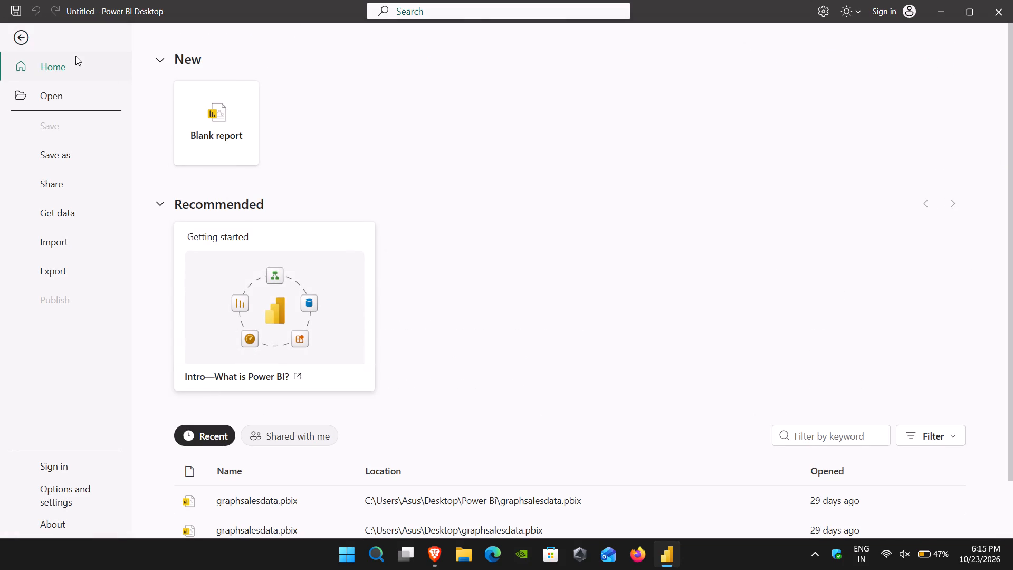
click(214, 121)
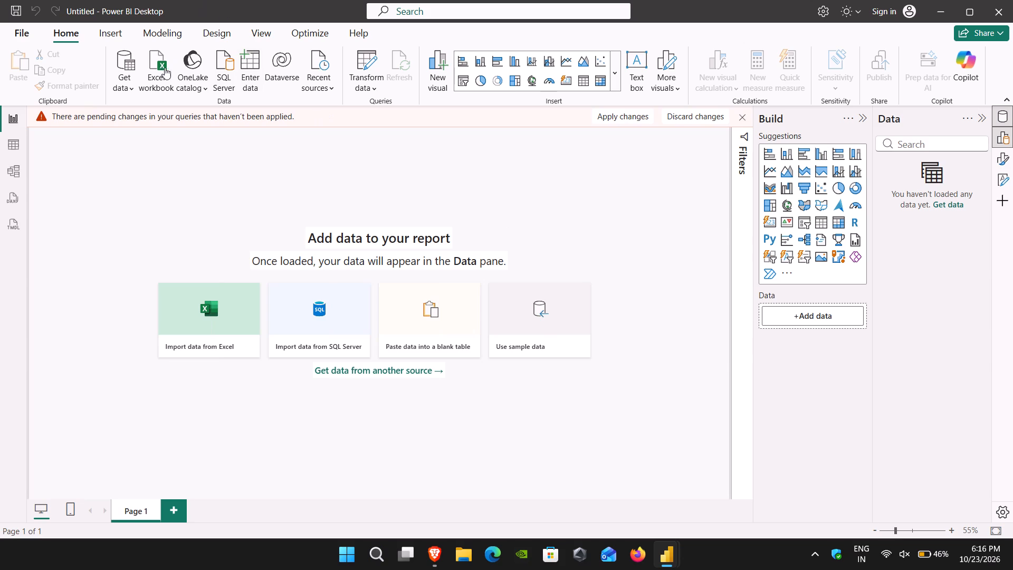
Import the Accident_Information file from the Desktop again as a Text/CSV source and open it for data transformation.
click(128, 87)
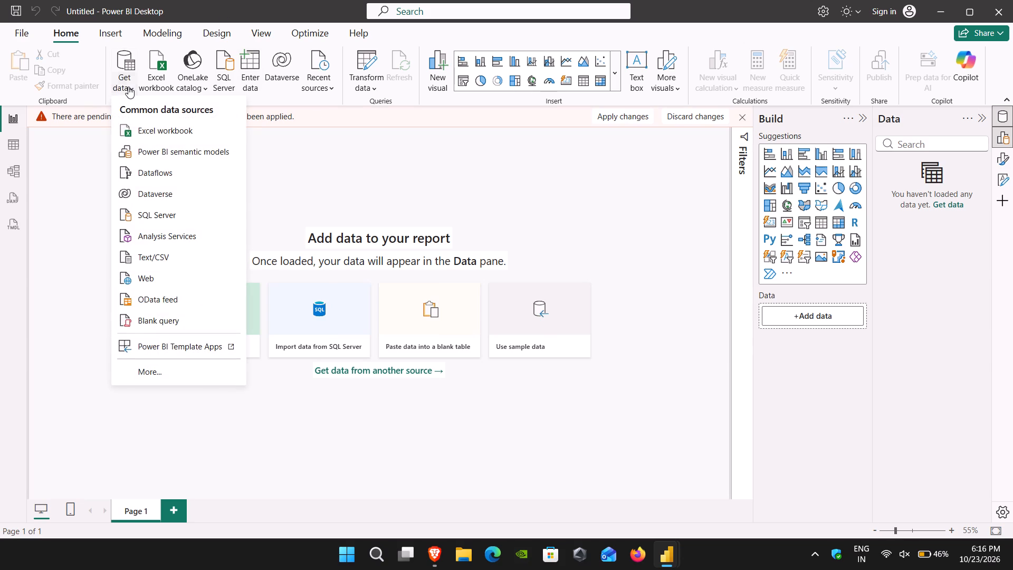
click(159, 259)
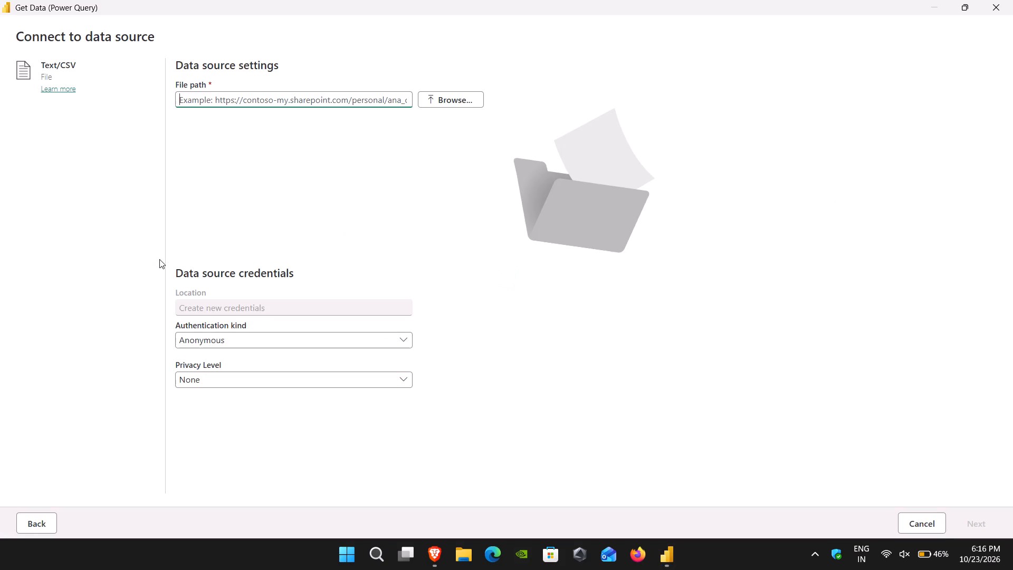
click(441, 100)
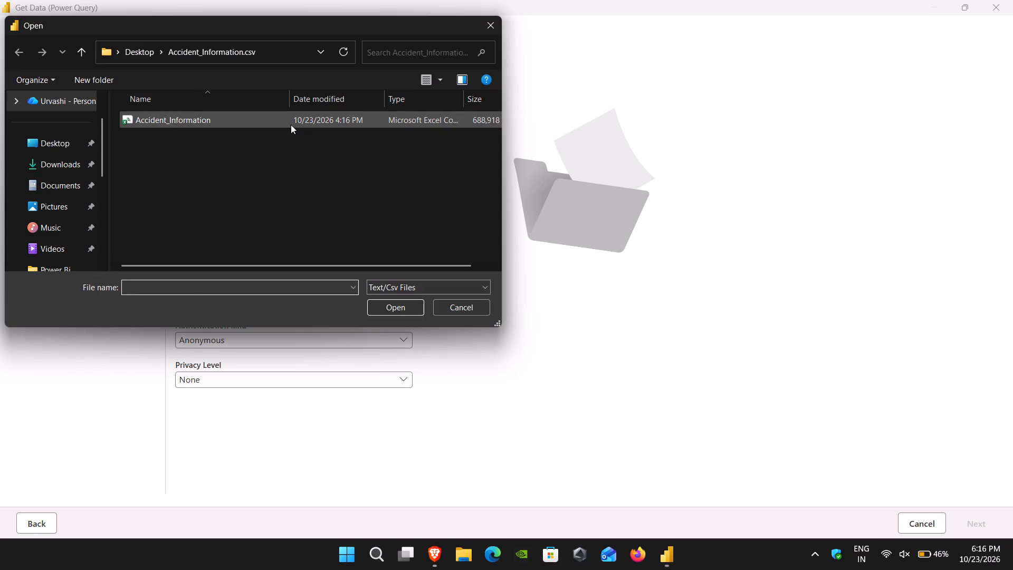
click(291, 123)
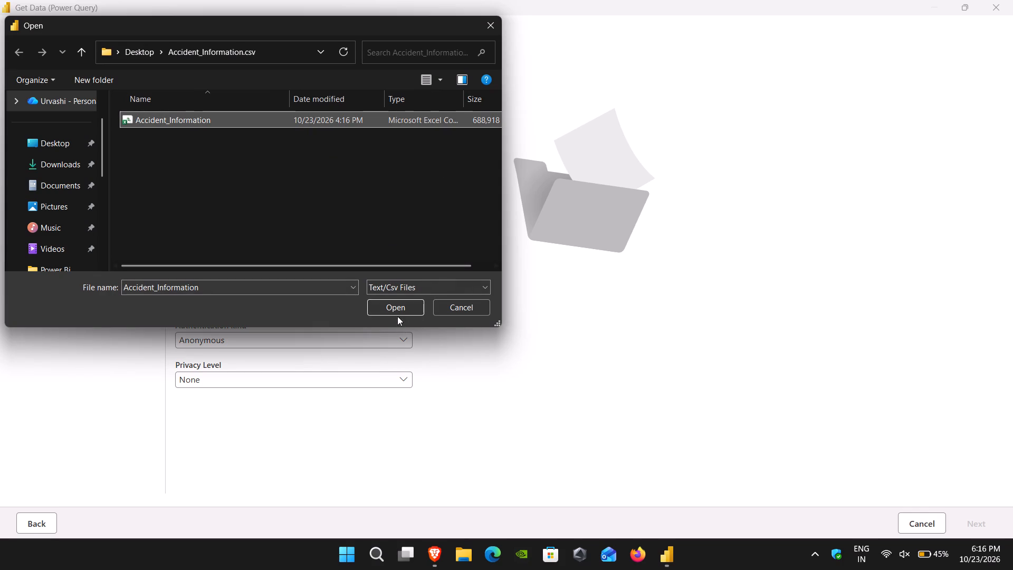
click(398, 306)
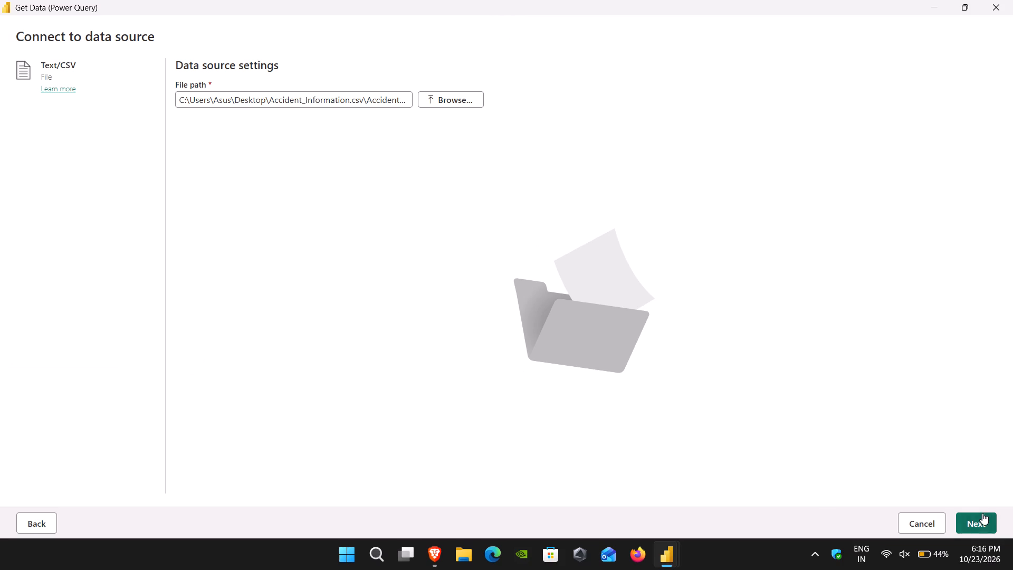
click(978, 526)
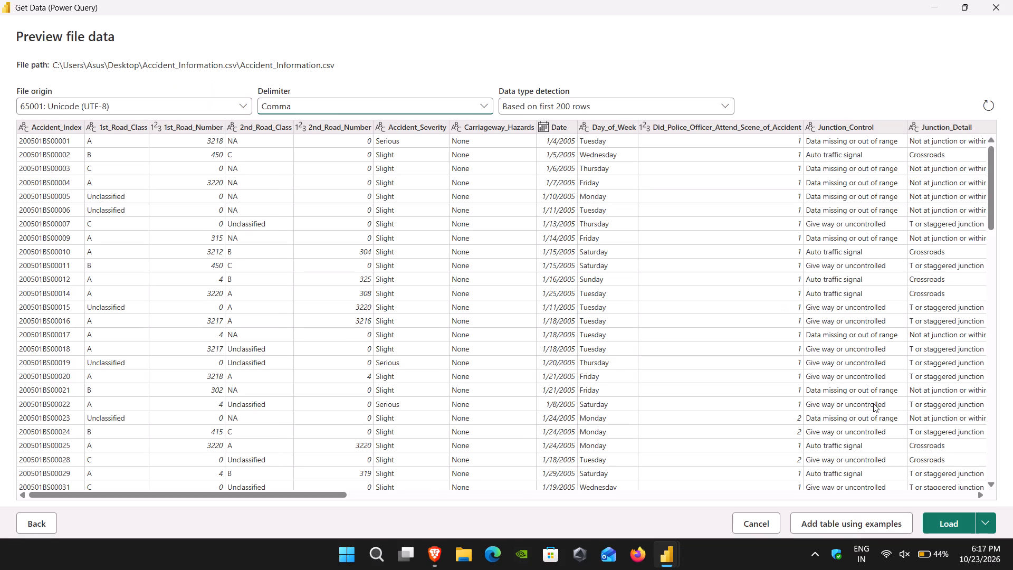
click(989, 526)
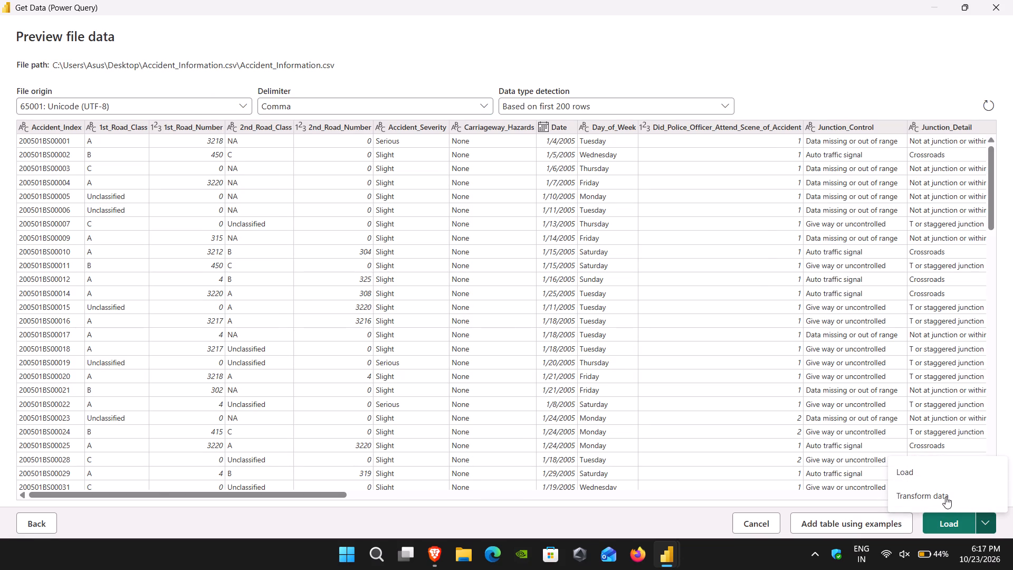
click(945, 497)
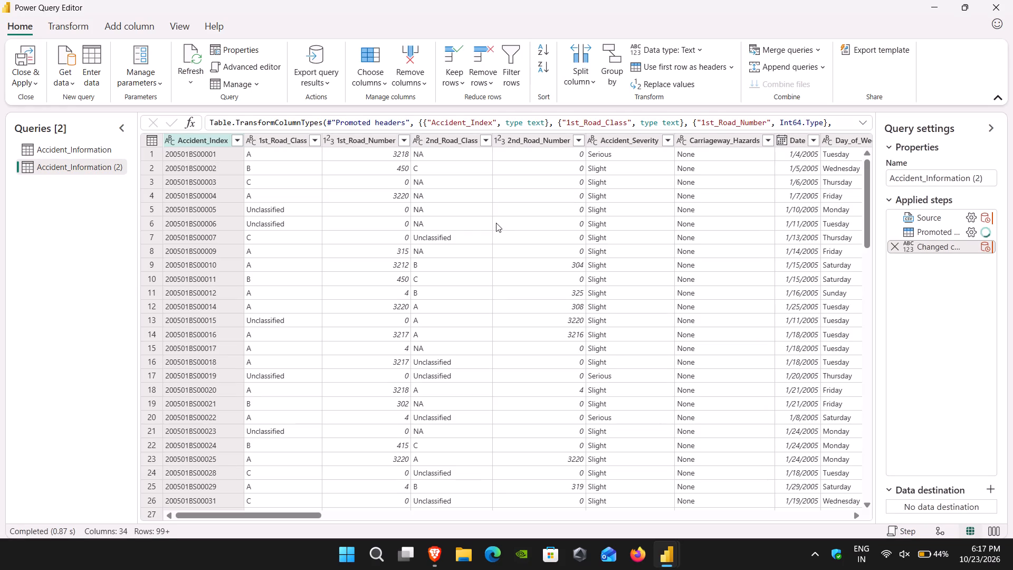
Examine the rows of the newly imported Accident_Information (2) query and of the original Accident_Information query, ending at the first row.
scroll(515, 257, down, 3)
scroll(515, 257, up, 6)
click(71, 150)
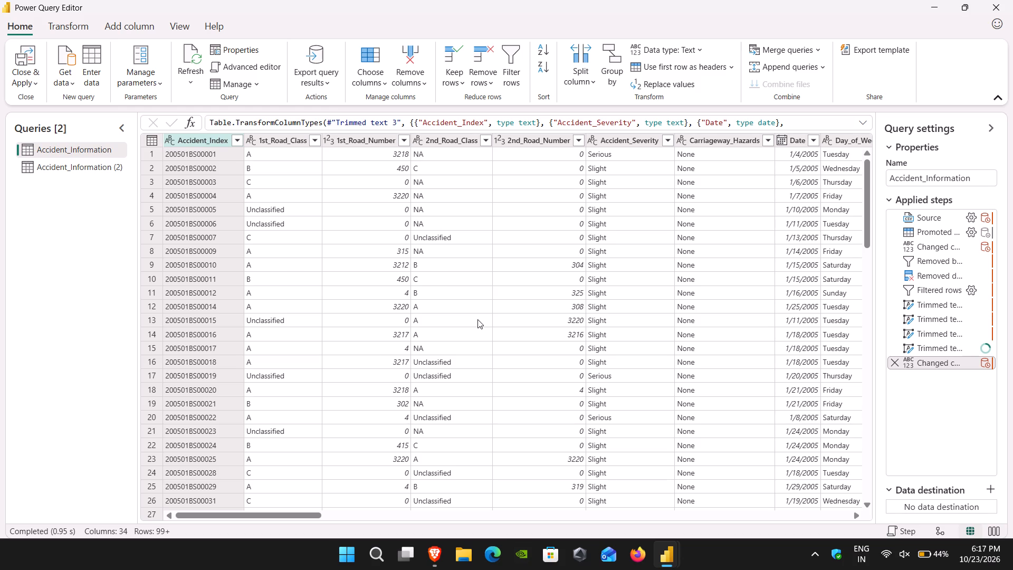
scroll(477, 319, up, 6)
scroll(477, 319, down, 8)
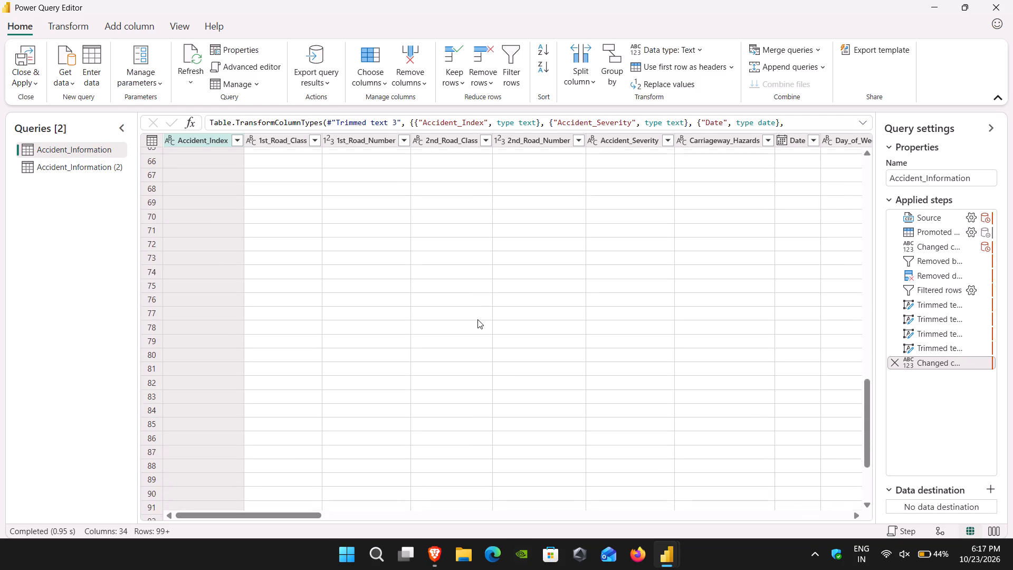
scroll(477, 319, down, 10)
scroll(477, 319, up, 7)
scroll(477, 319, down, 2)
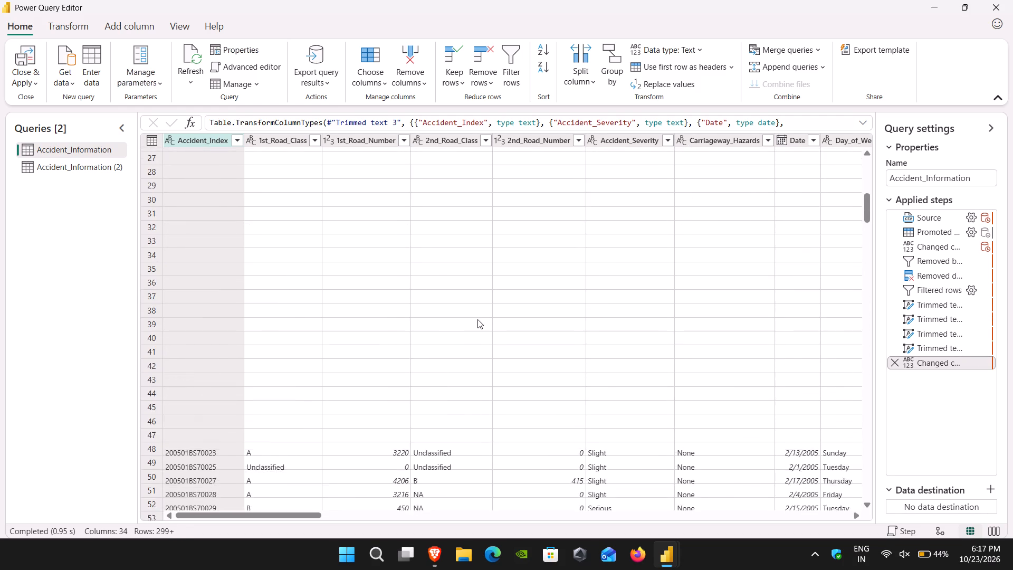
scroll(477, 319, down, 16)
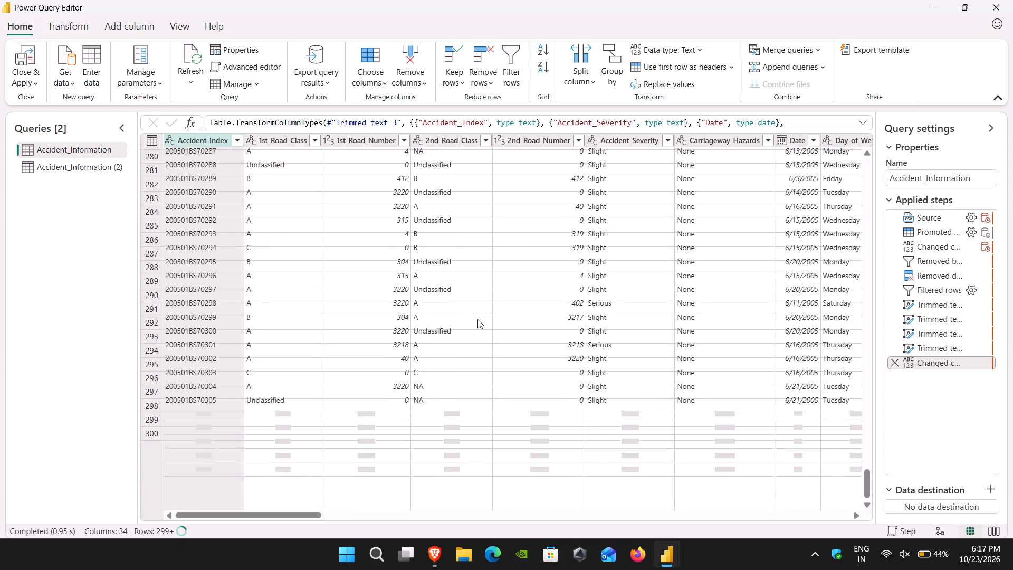
scroll(477, 319, down, 1)
scroll(477, 319, up, 20)
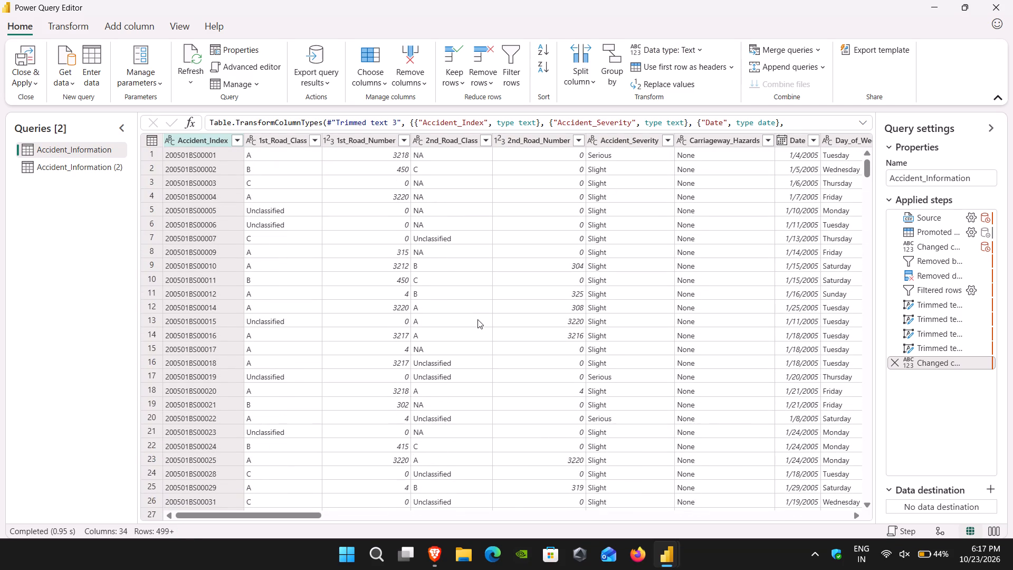
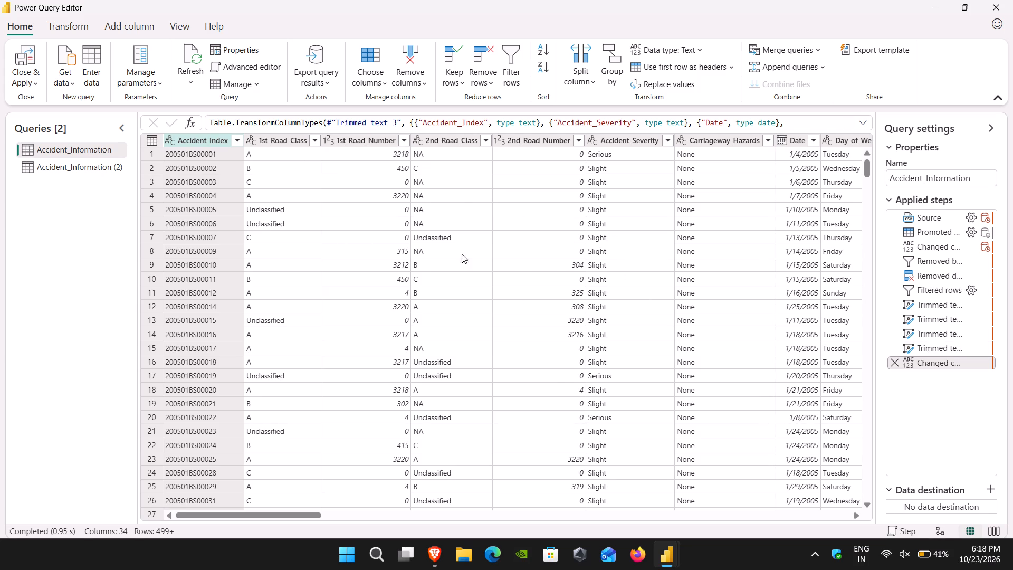
Examine the rows further down in the original Accident_Information query's data preview, ending back at the first row.
scroll(478, 281, down, 10)
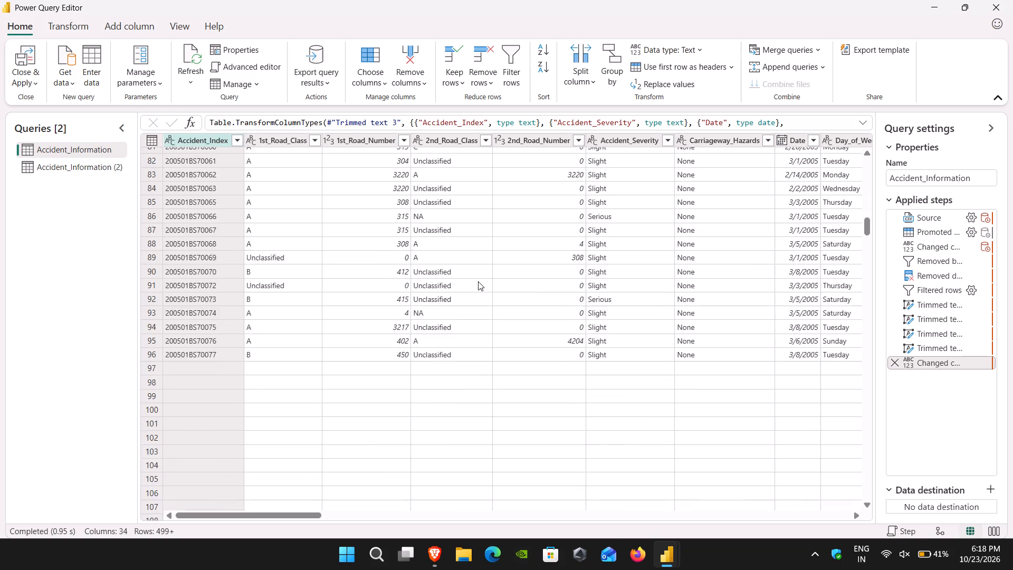
scroll(478, 281, down, 9)
scroll(478, 281, up, 3)
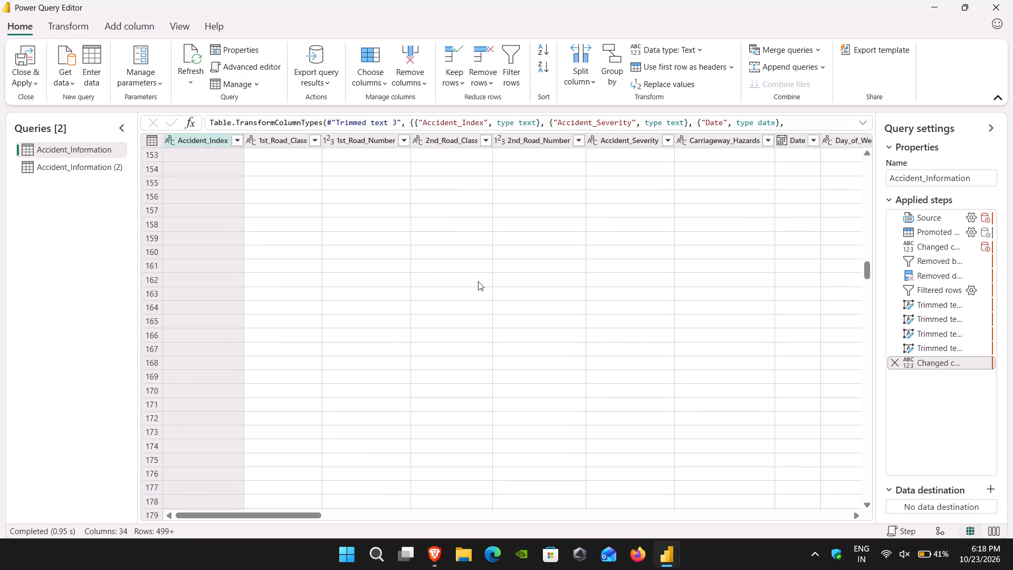
scroll(478, 281, up, 10)
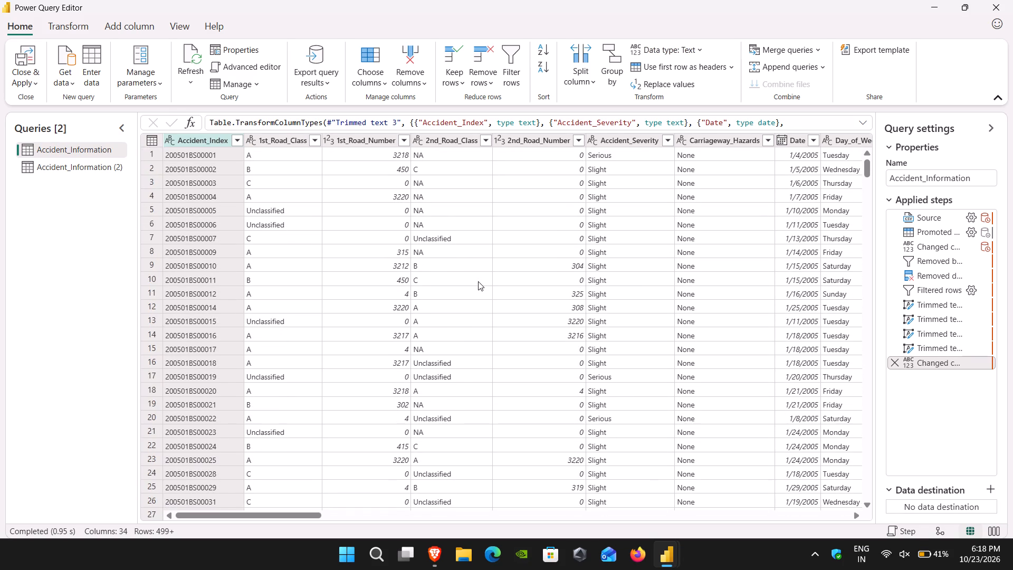
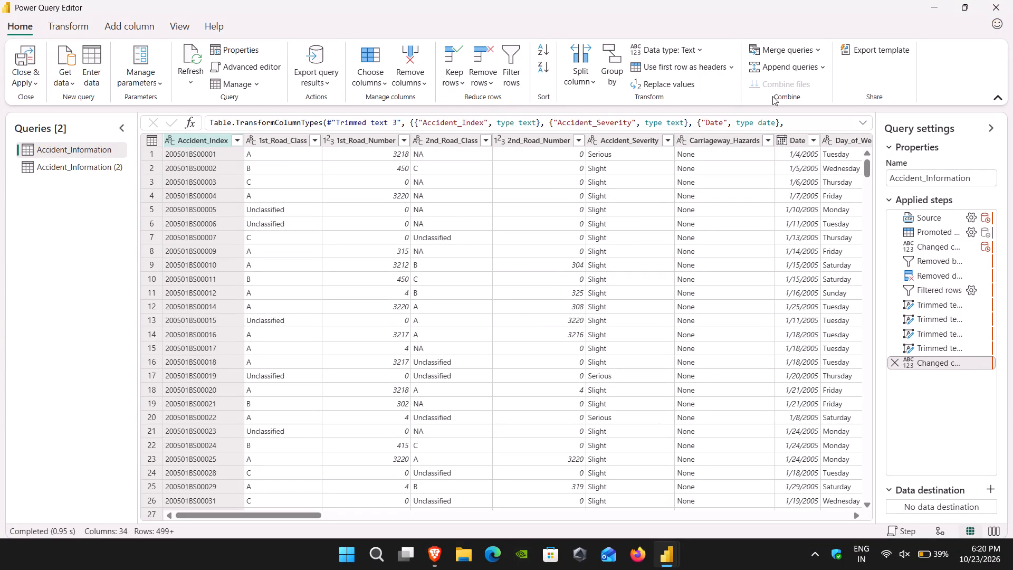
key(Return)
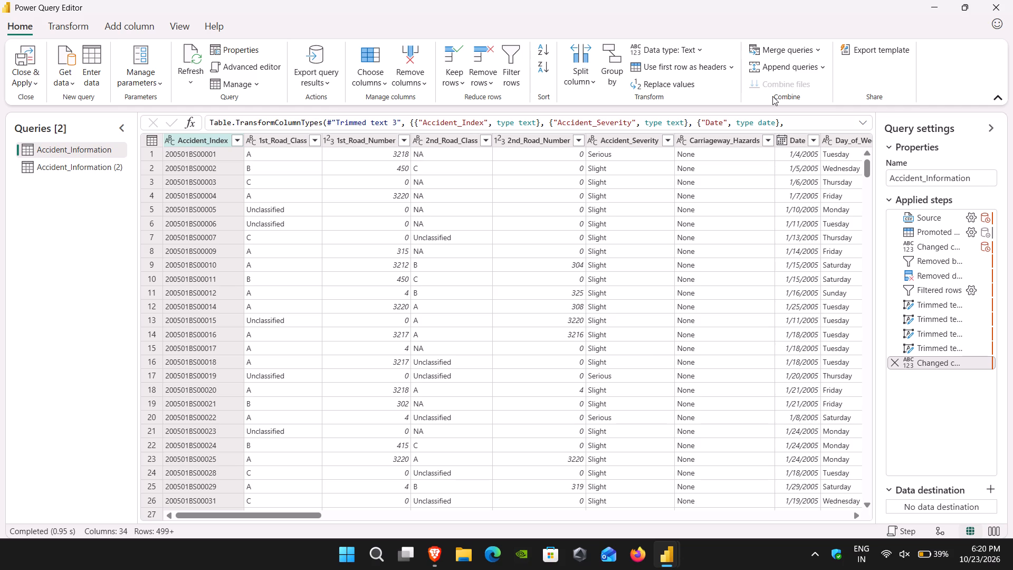
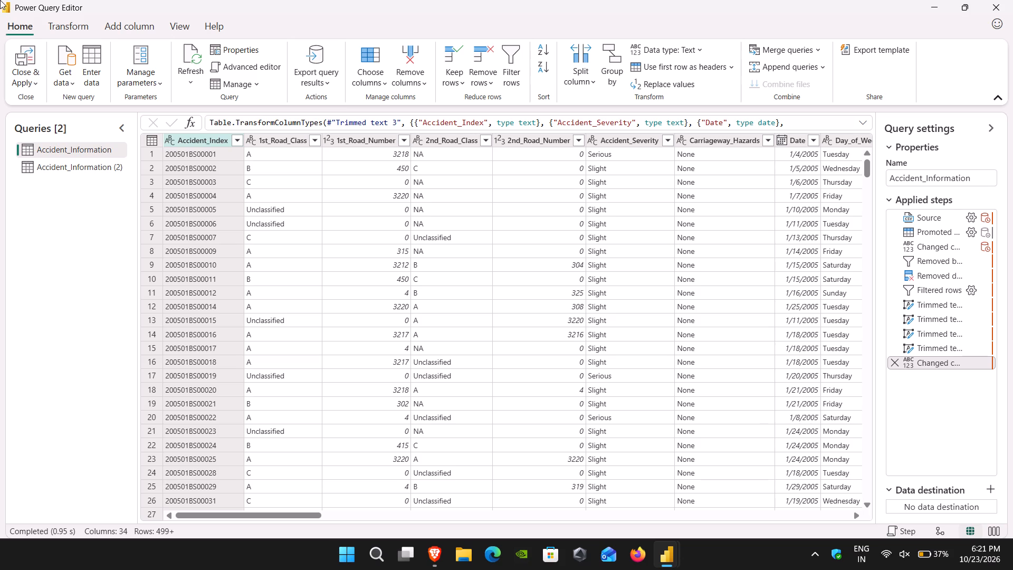
Close Power Query Editor and try to apply the changes of both Accident_Information queries to the report.
click(29, 85)
click(40, 105)
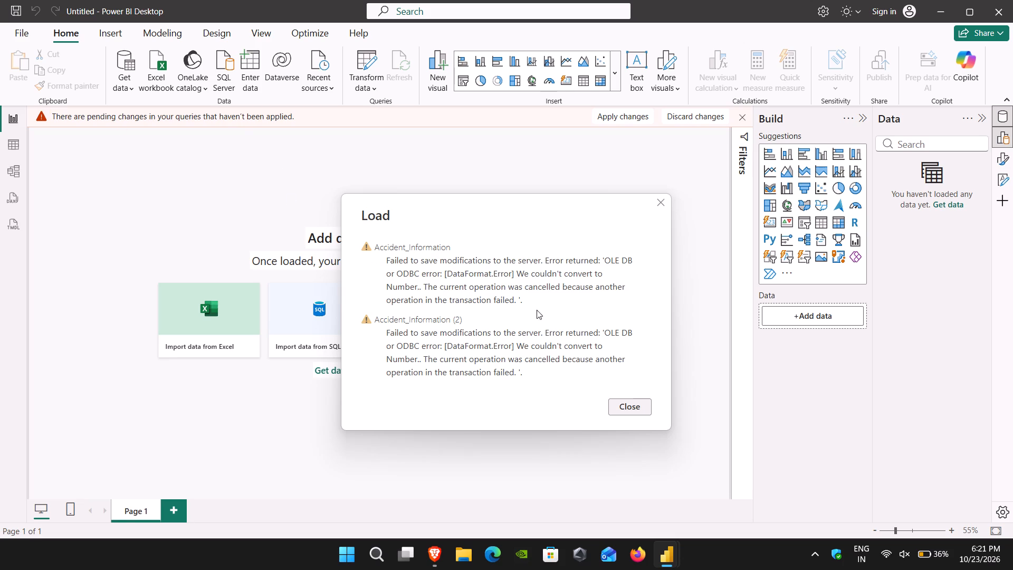
click(638, 408)
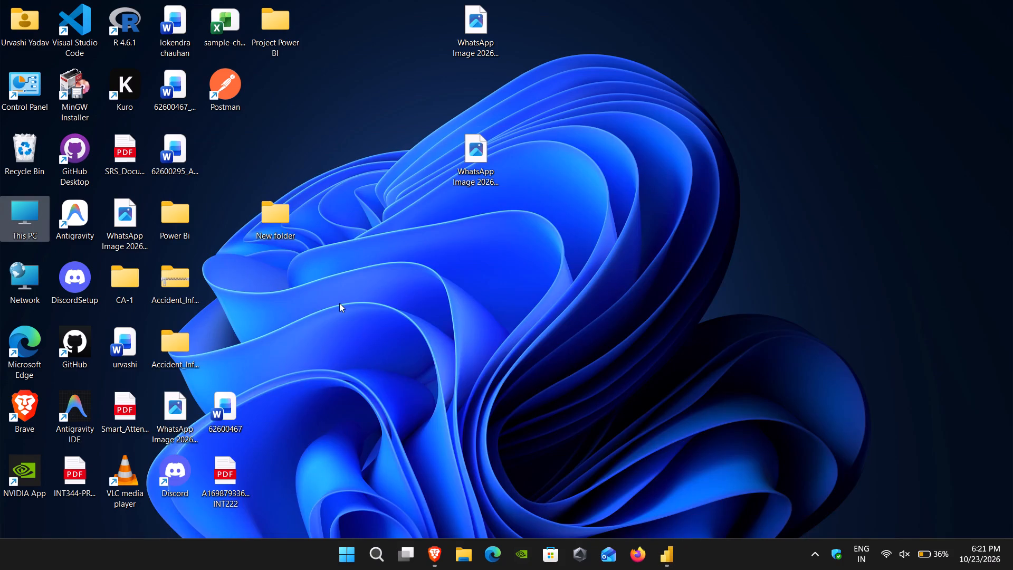
Start a new blank report.
click(18, 30)
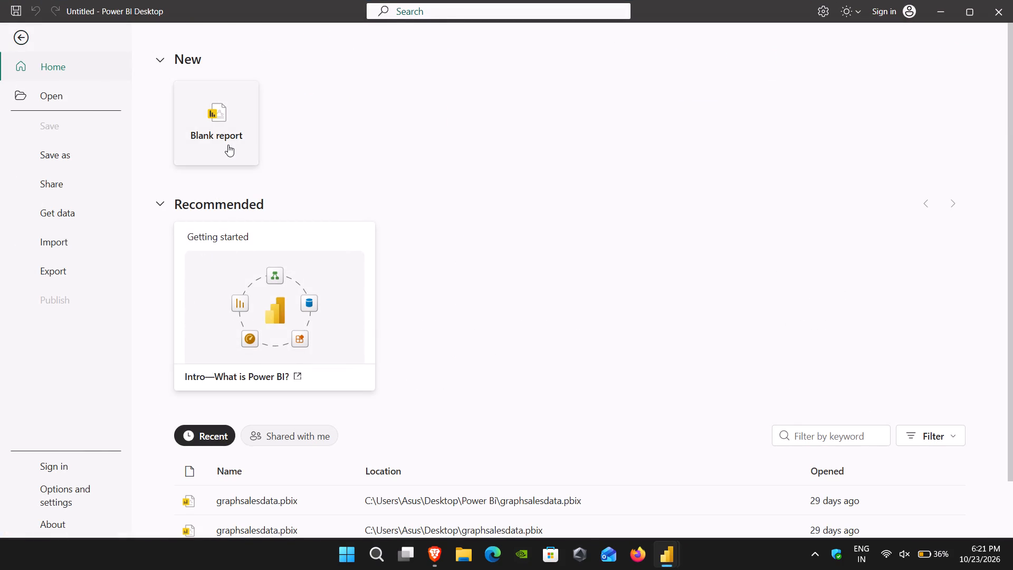
click(228, 145)
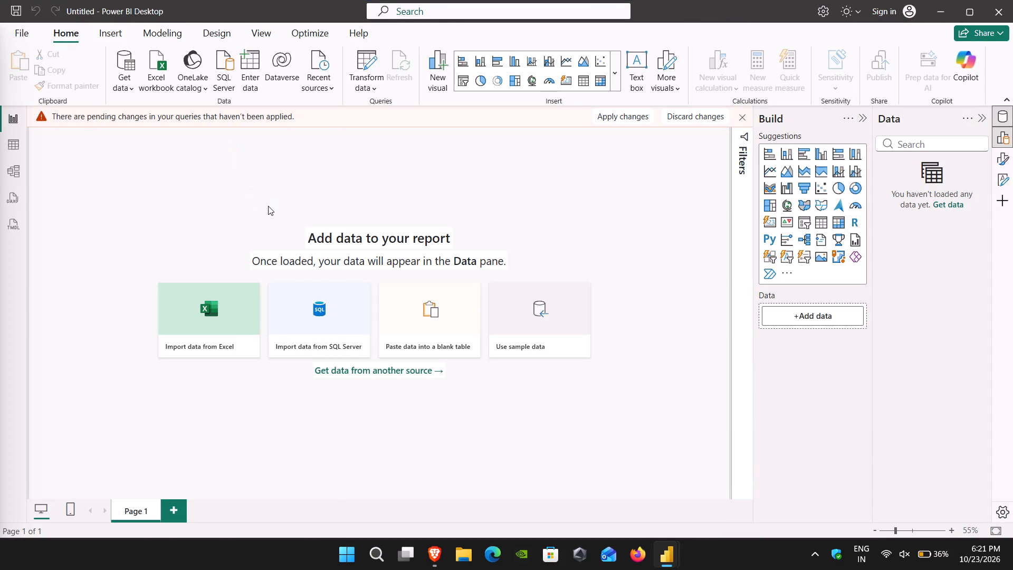